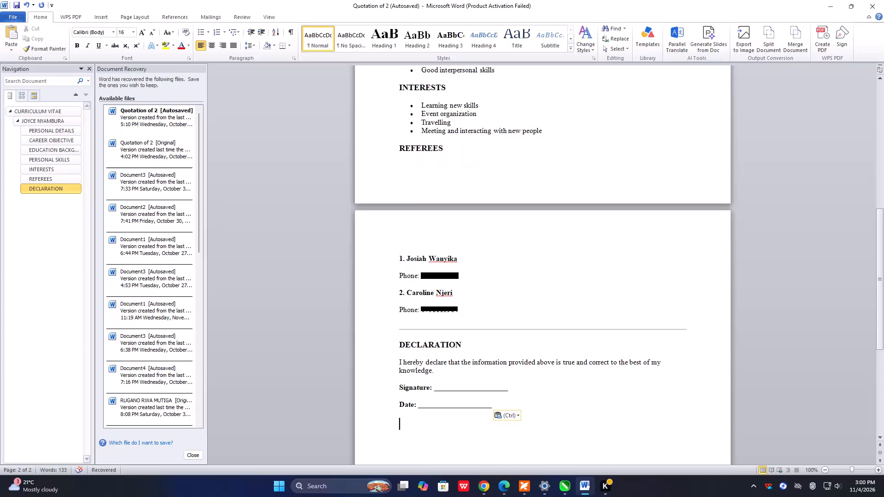
# Delete the horizontal line above the DECLARATION heading.
pyautogui.scroll(2, 450, 348)
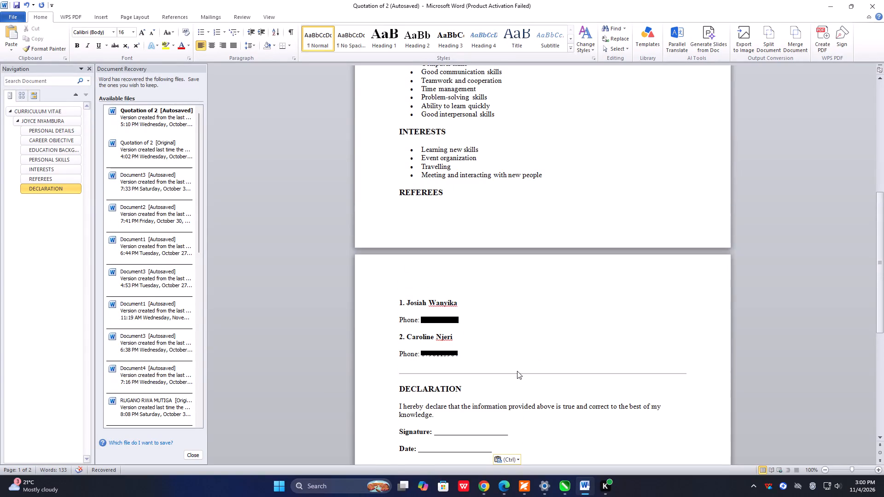
pyautogui.click(517, 371)
pyautogui.press('Delete')
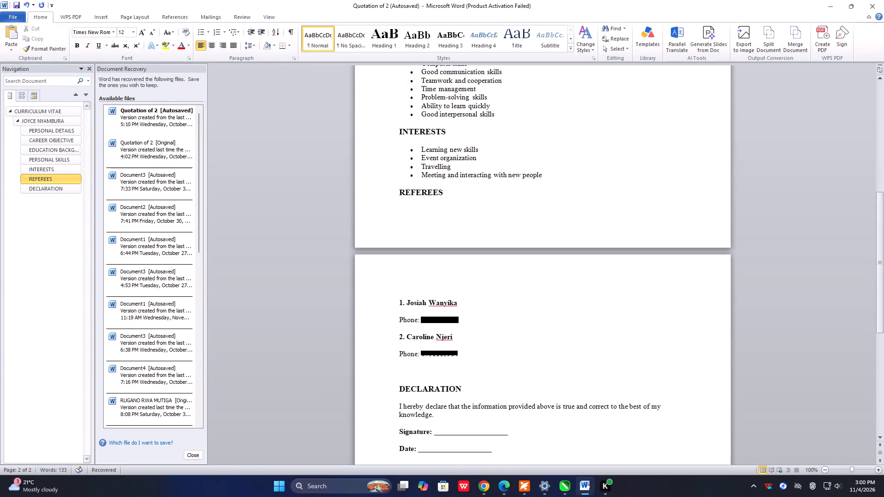
# Delete the horizontal line above the PERSONAL DETAILS heading together with the blank lines around it.
pyautogui.scroll(13, 548, 272)
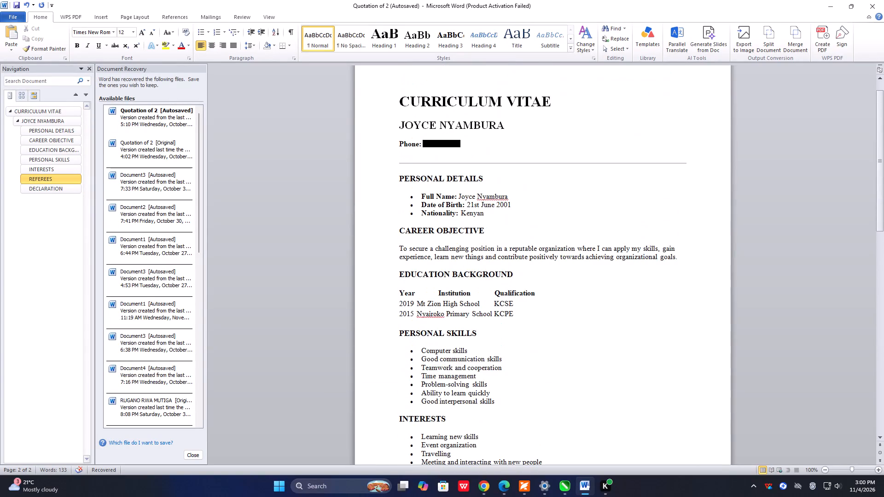
pyautogui.click(510, 165)
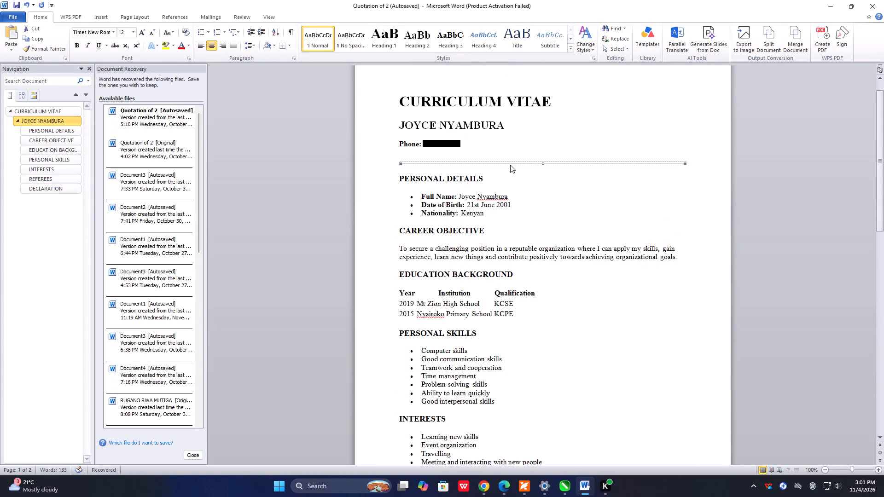
pyautogui.press('Return')
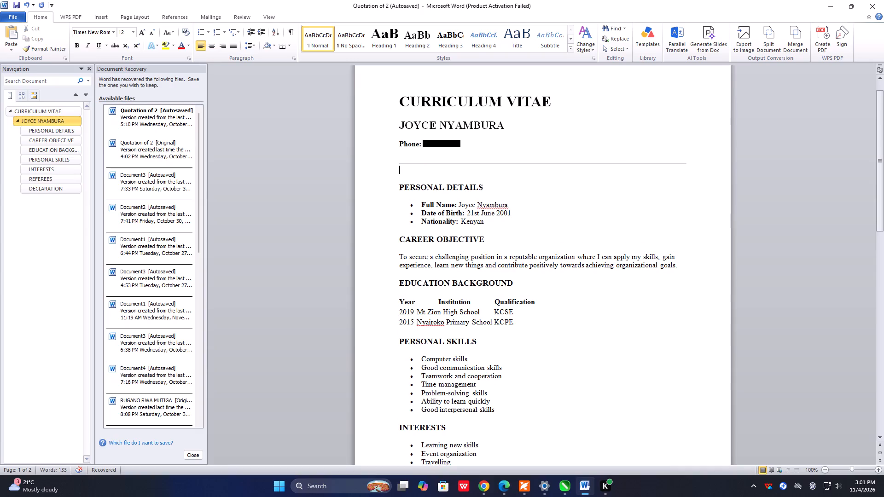
pyautogui.click(425, 162)
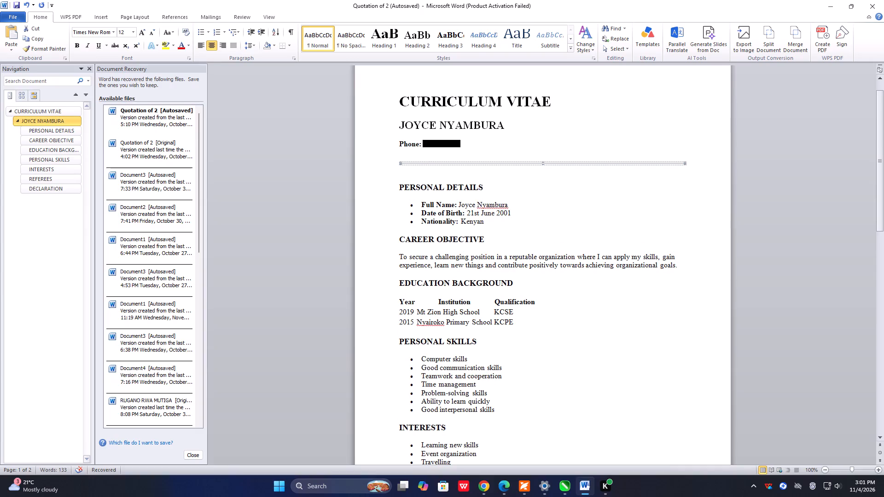
pyautogui.press('Delete')
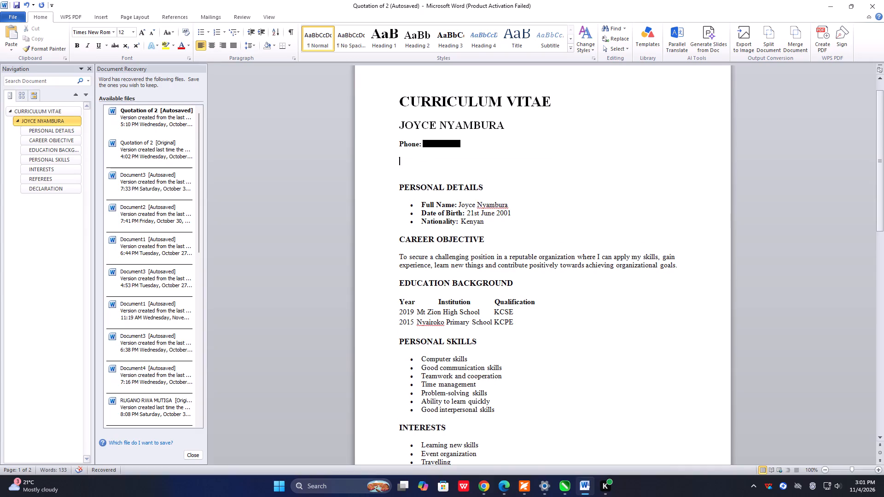
pyautogui.press('BackSpace')
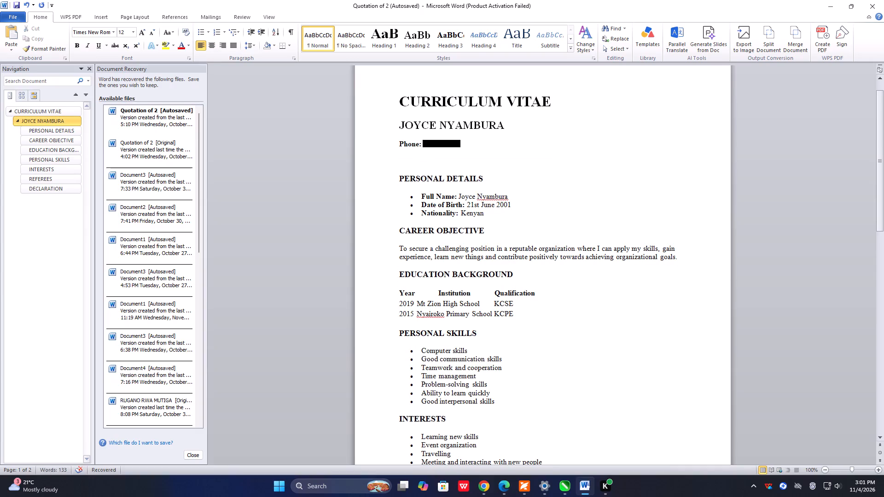
pyautogui.click(410, 170)
pyautogui.click(400, 169)
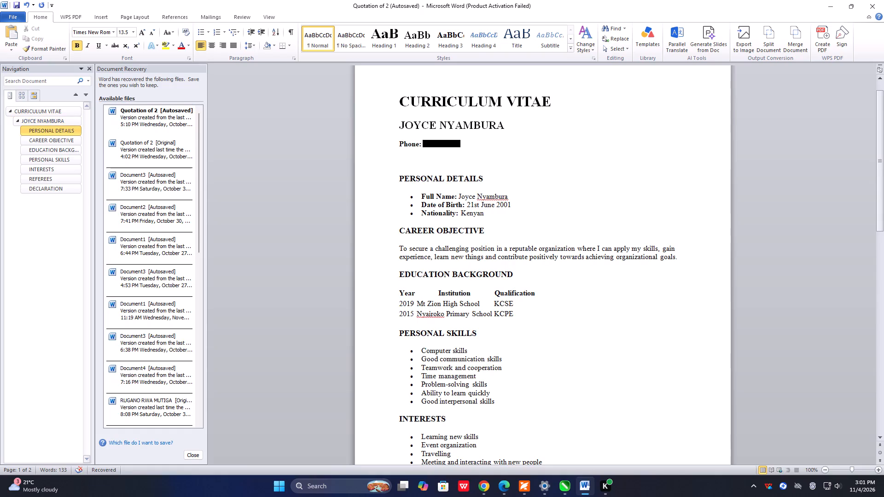
pyautogui.press('BackSpace')
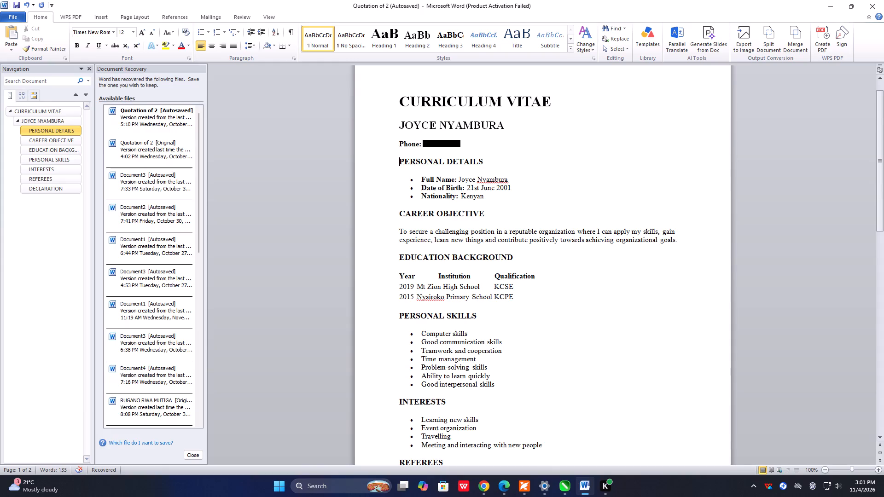
# Move the phone line from under the name heading to its own line below Nationality in PERSONAL DETAILS.
pyautogui.moveTo(473, 144); pyautogui.dragTo(403, 146)
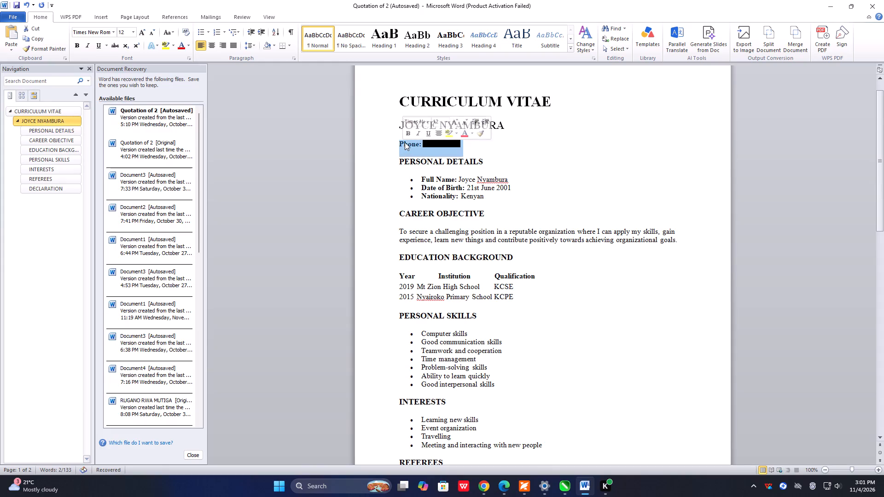
pyautogui.rightClick(405, 142)
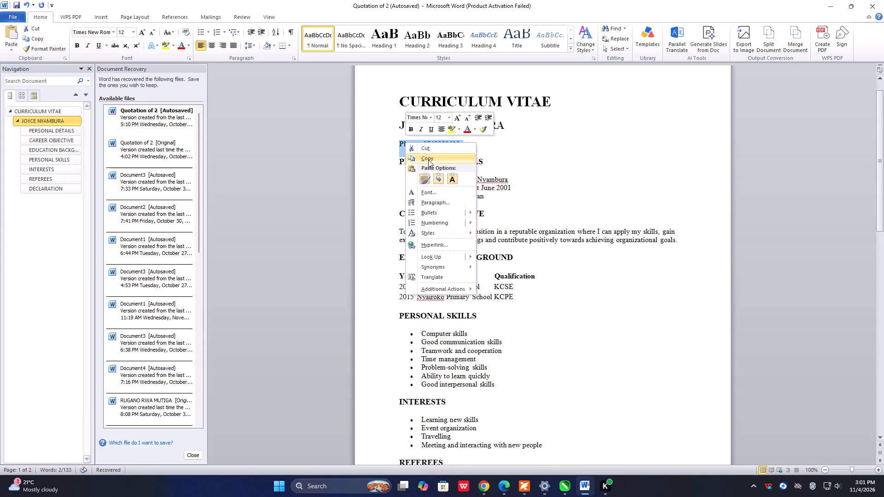
pyautogui.click(435, 148)
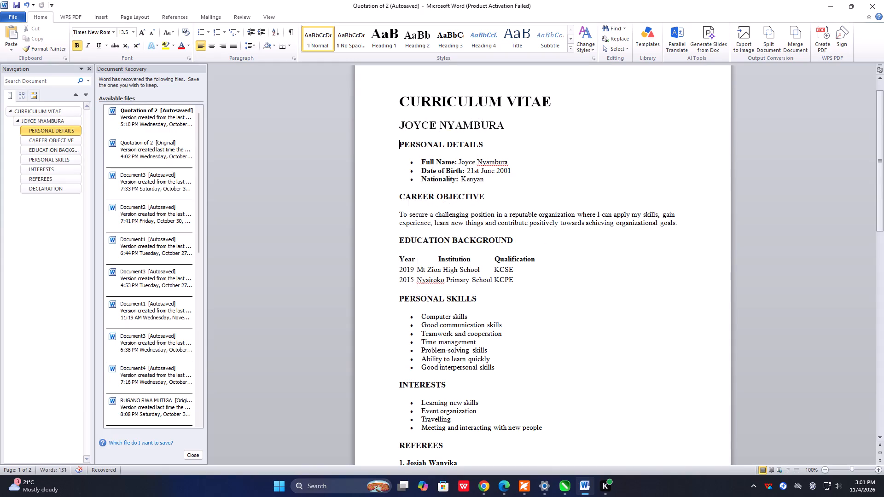
pyautogui.click(485, 184)
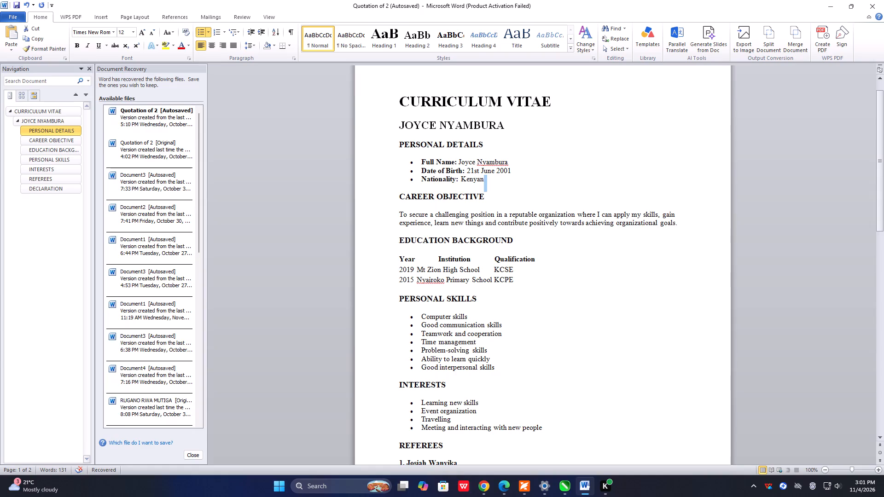
pyautogui.hotkey('ctrl', 'v')
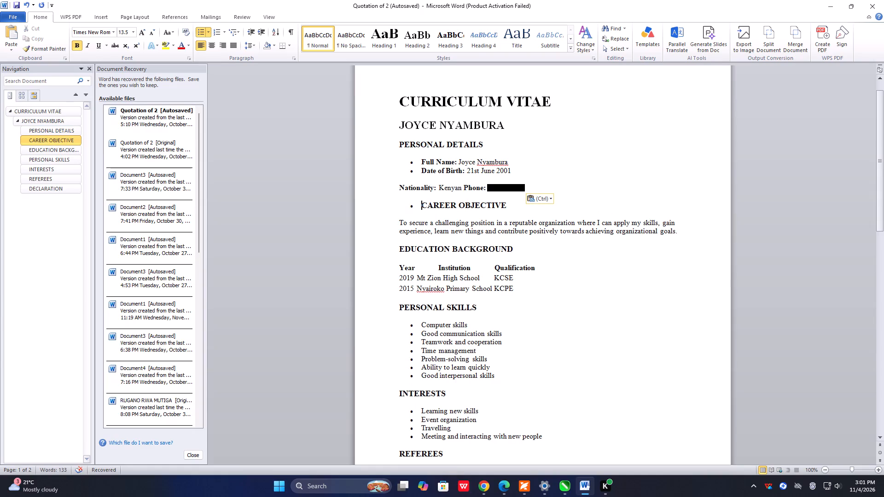
pyautogui.click(464, 189)
pyautogui.press('Return')
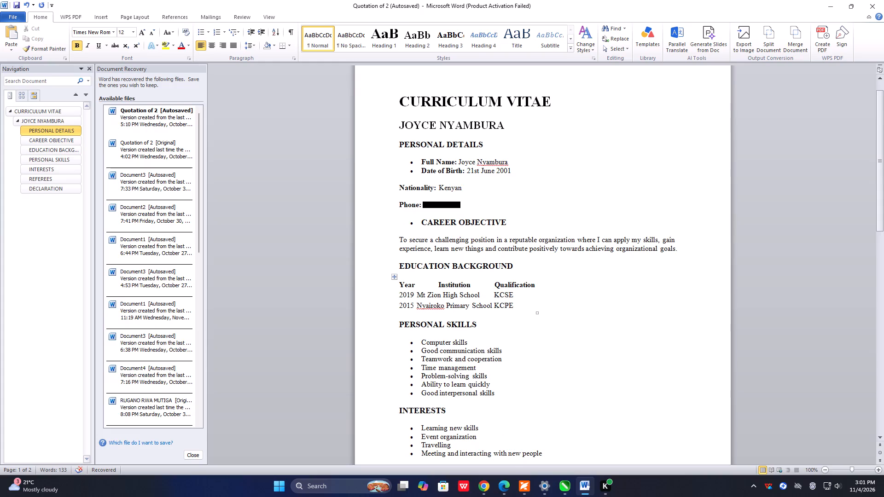
# Switch to CorelDRAW and create a new one-page A6 portrait document, 105 x 148 mm, CMYK, 300 dpi.
pyautogui.click(569, 481)
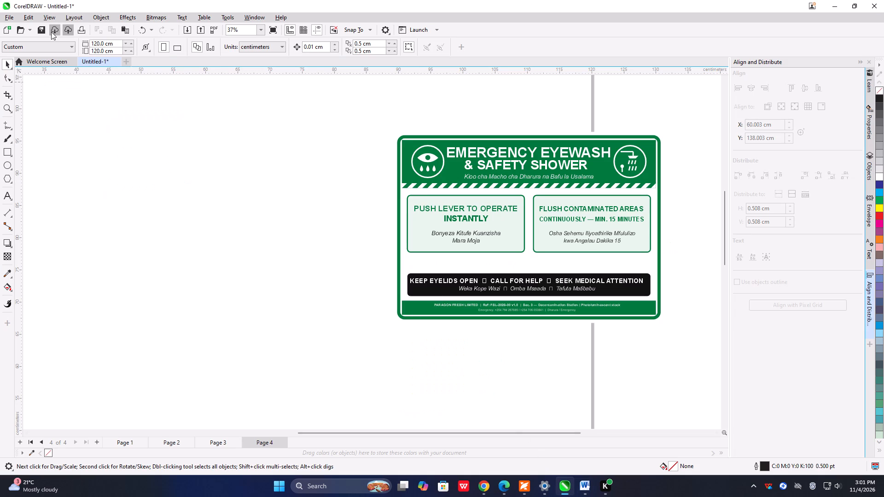
pyautogui.click(123, 63)
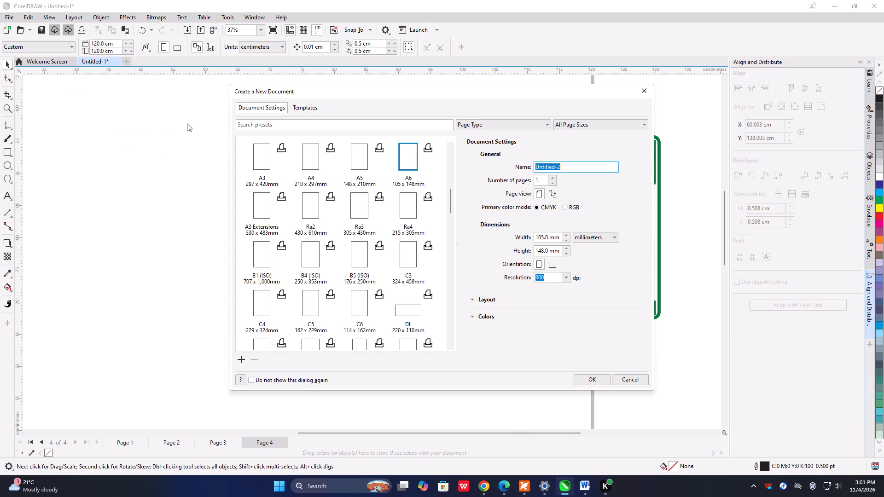
pyautogui.click(592, 385)
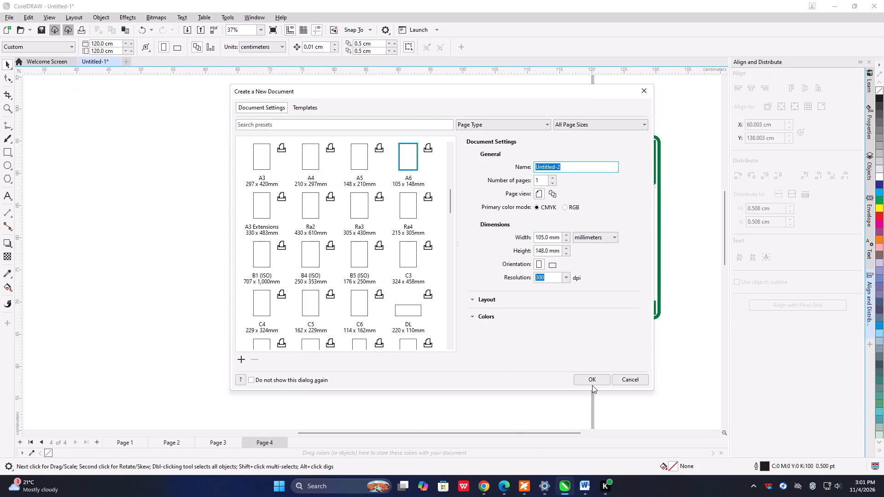
pyautogui.click(593, 381)
pyautogui.click(552, 368)
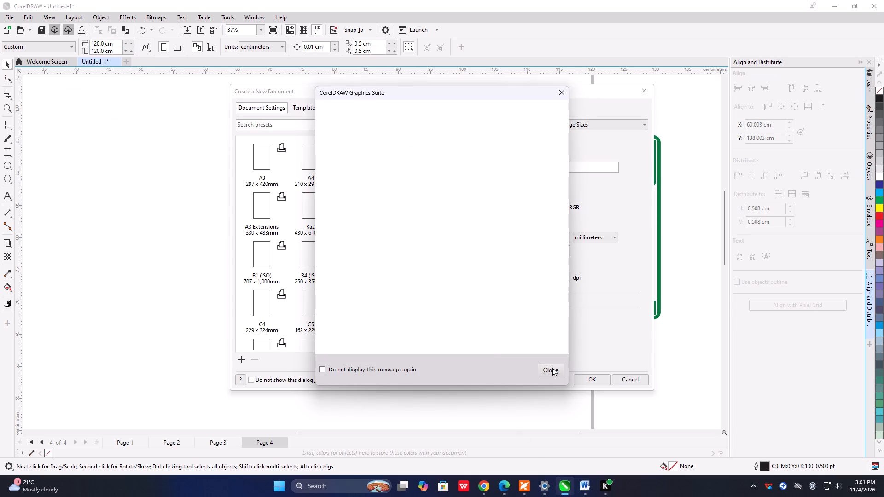
pyautogui.click(551, 370)
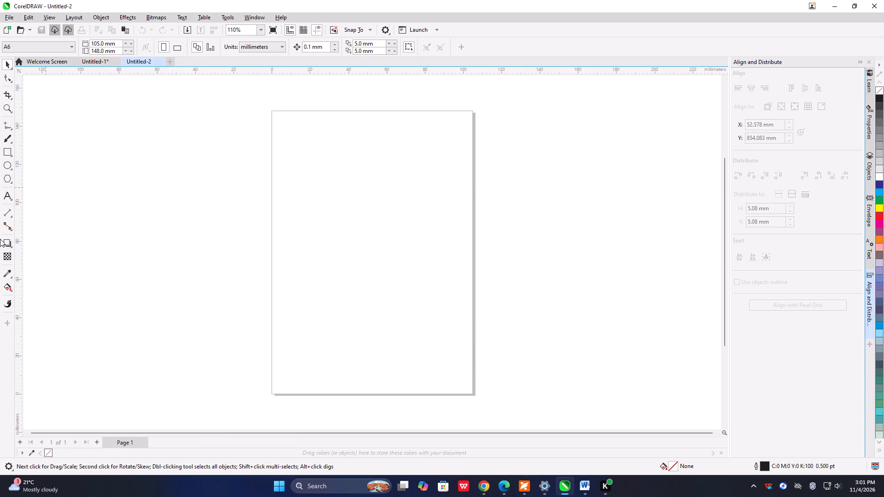
# Add the artistic text GITUNGATI on the page with the Text tool.
pyautogui.hotkey('shift', 'g')
pyautogui.click(3, 191)
pyautogui.click(373, 209)
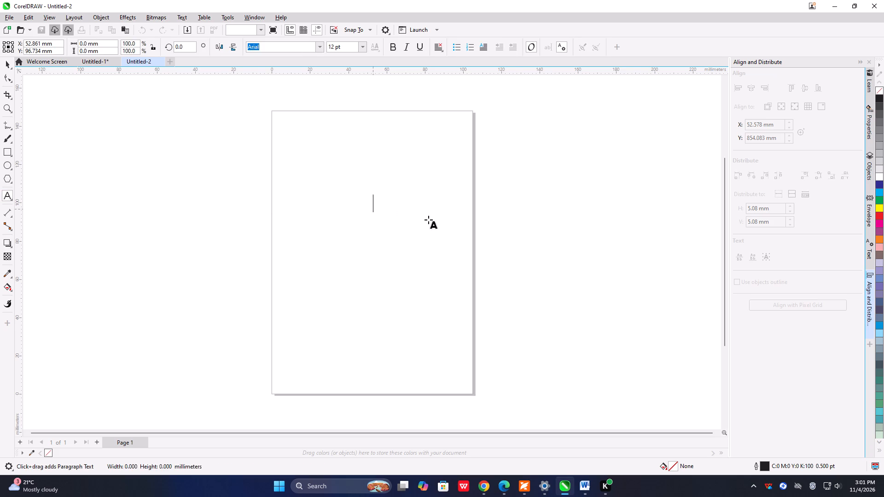
pyautogui.press('g')
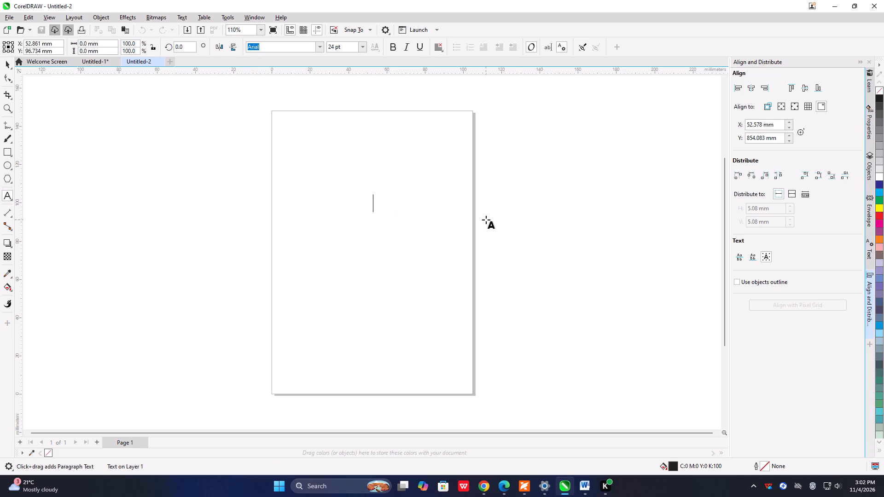
pyautogui.press('i')
pyautogui.write('TU')
pyautogui.write('NGAT')
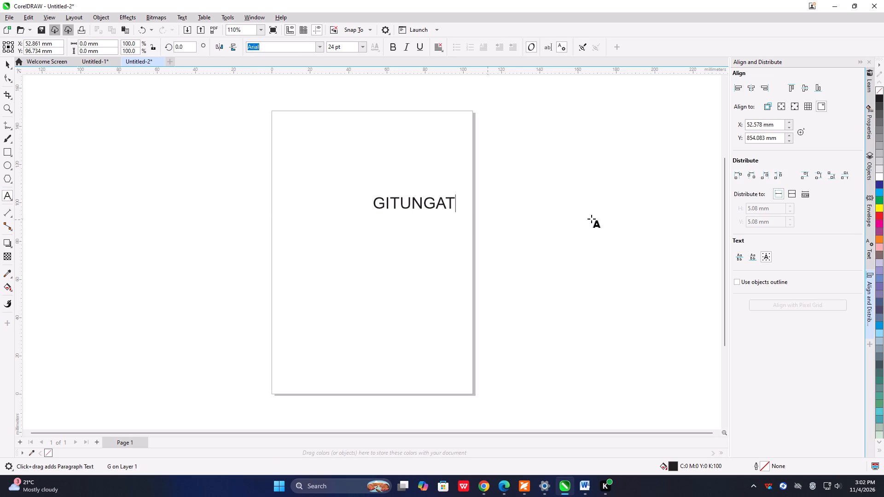
pyautogui.write('I')
pyautogui.press('space')
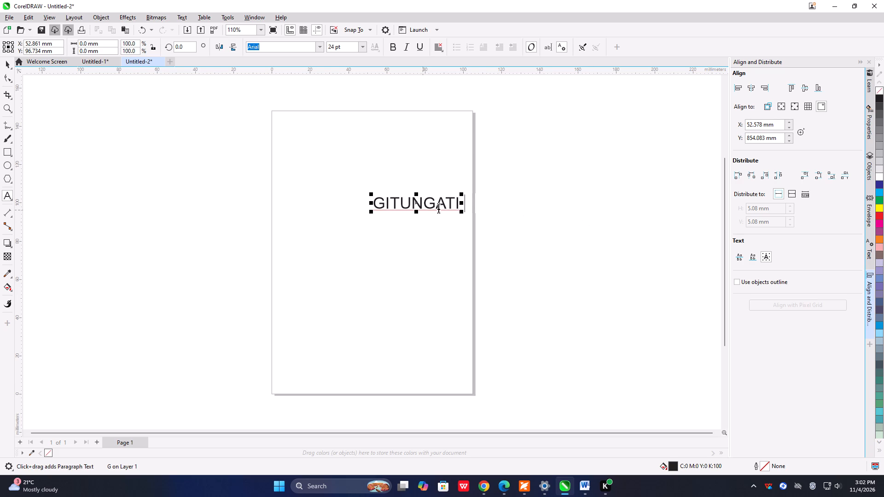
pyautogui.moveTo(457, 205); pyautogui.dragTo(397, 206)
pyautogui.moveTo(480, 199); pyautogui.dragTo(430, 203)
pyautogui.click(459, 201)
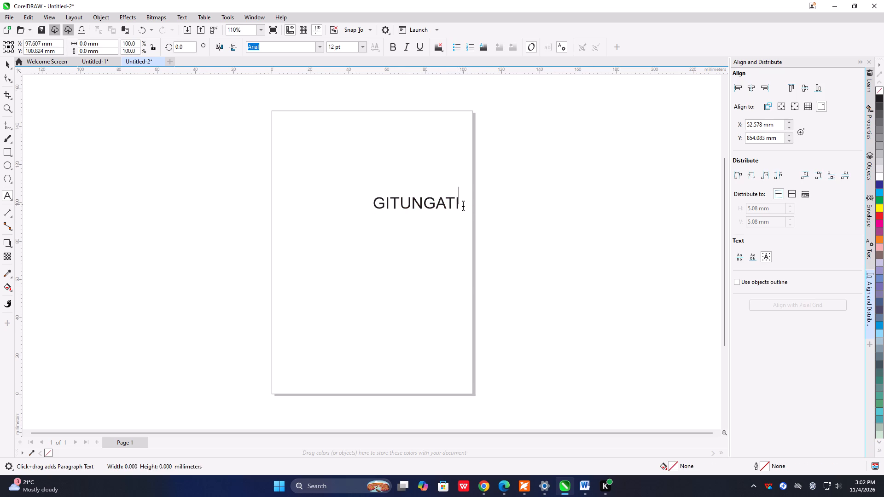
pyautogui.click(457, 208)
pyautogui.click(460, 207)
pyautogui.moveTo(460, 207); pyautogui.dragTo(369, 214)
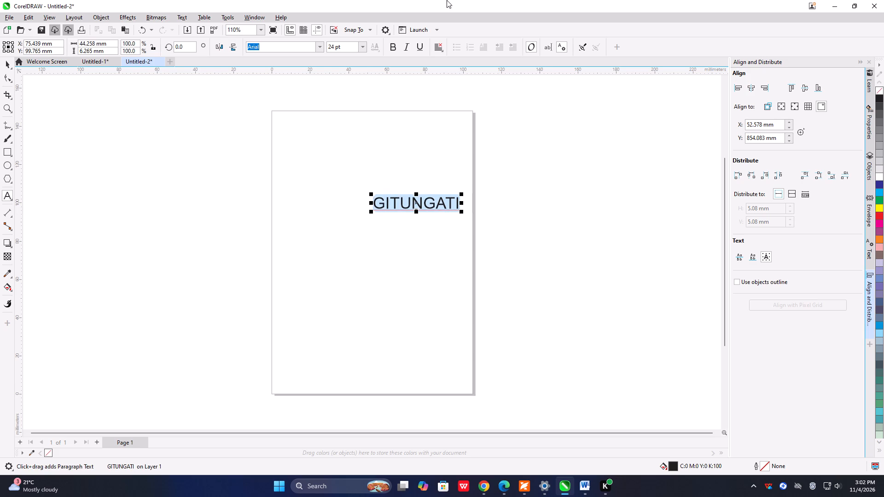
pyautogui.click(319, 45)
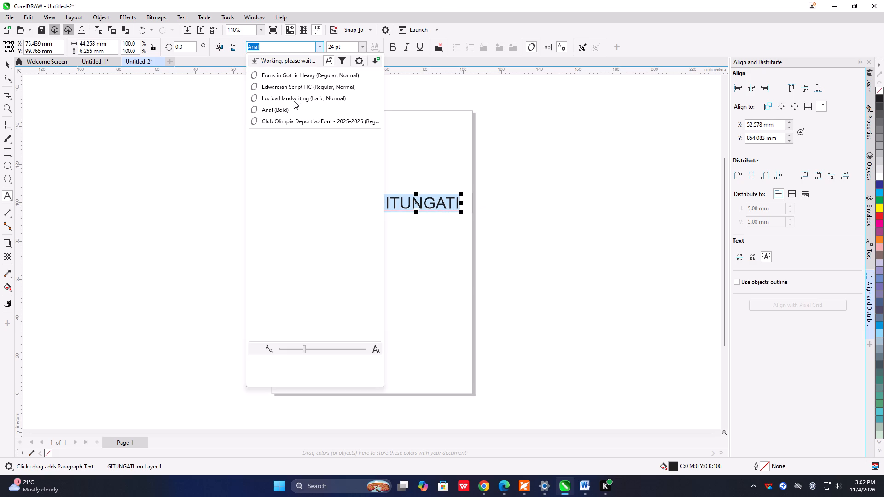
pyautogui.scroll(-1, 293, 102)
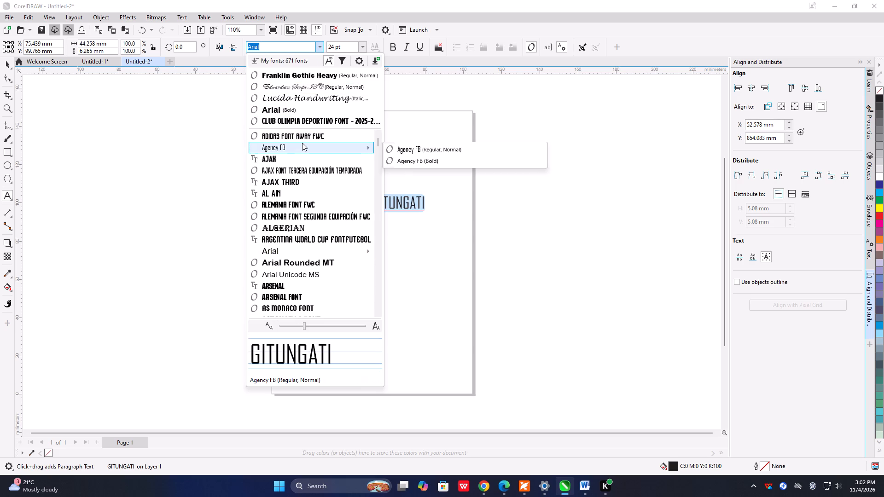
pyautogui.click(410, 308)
# Enlarge the GITUNGATI text proportionally to about 147 mm wide and 21 mm high.
pyautogui.moveTo(462, 191); pyautogui.dragTo(612, 113)
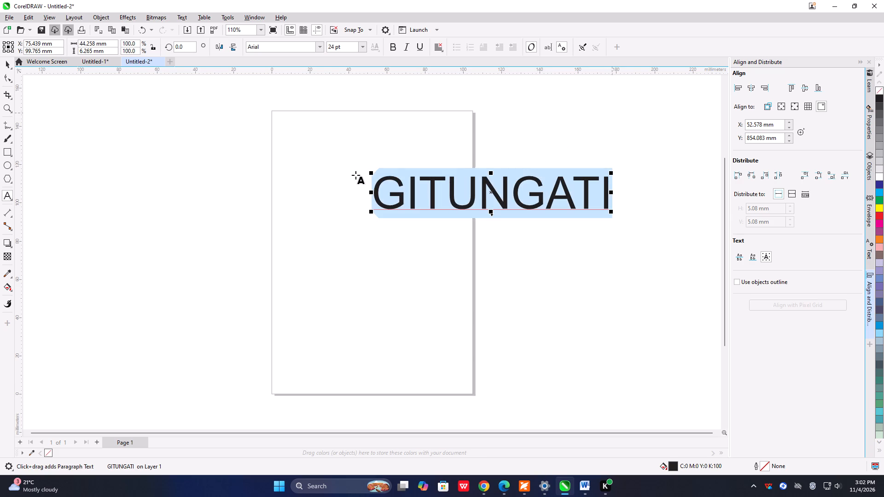
pyautogui.moveTo(613, 172); pyautogui.dragTo(660, 149)
# Set the GITUNGATI text's font to Plump Drip, finding it by searching the fonts for DRIP.
pyautogui.click(321, 47)
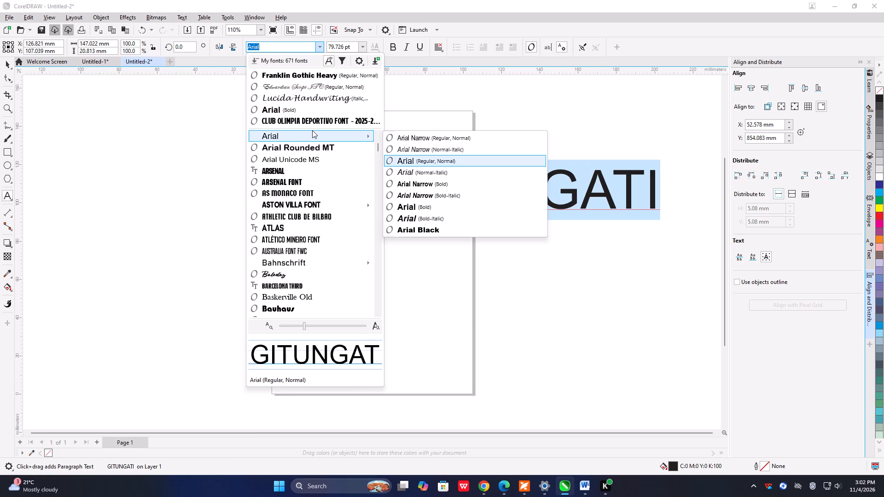
pyautogui.scroll(-1, 312, 138)
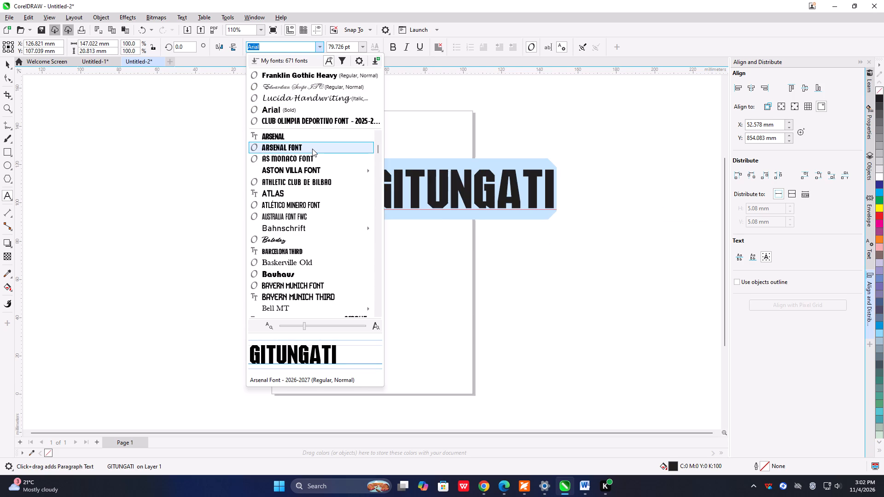
pyautogui.scroll(-1, 312, 149)
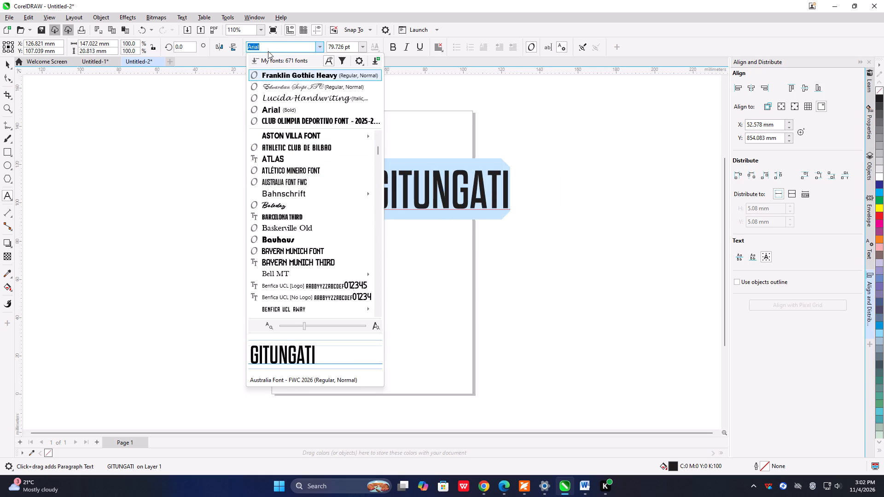
pyautogui.write('DDR')
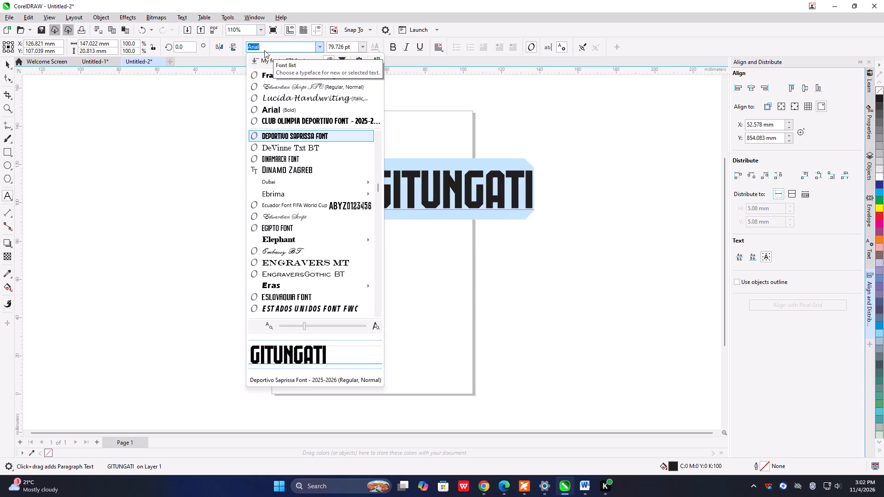
pyautogui.moveTo(260, 47); pyautogui.dragTo(253, 47)
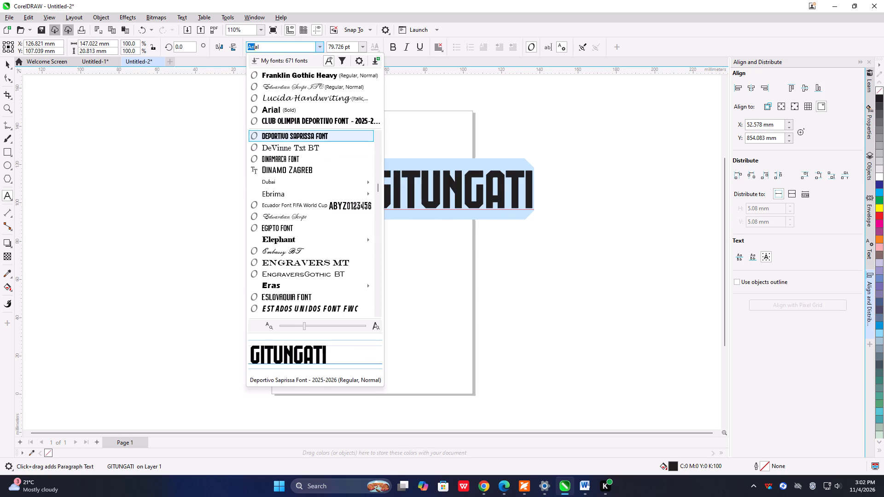
pyautogui.moveTo(253, 47); pyautogui.dragTo(243, 49)
pyautogui.moveTo(263, 47); pyautogui.dragTo(235, 47)
pyautogui.press('d')
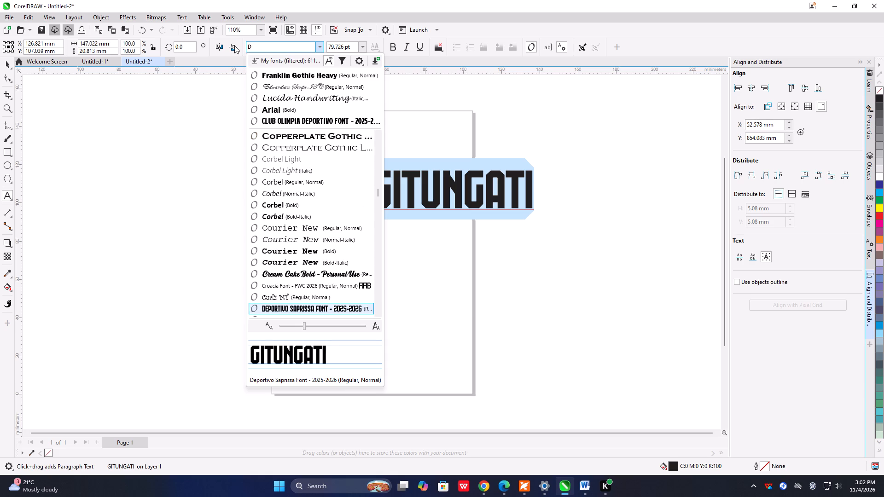
pyautogui.press('r')
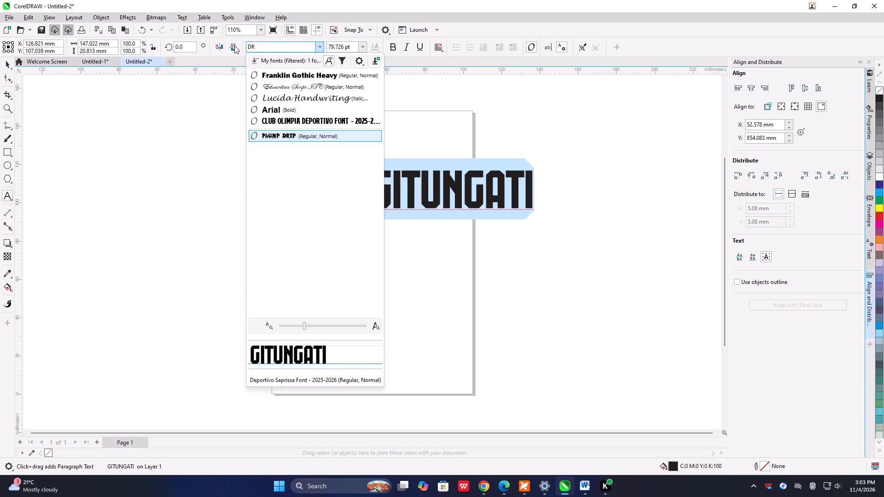
pyautogui.press('i')
pyautogui.press('p')
pyautogui.click(290, 134)
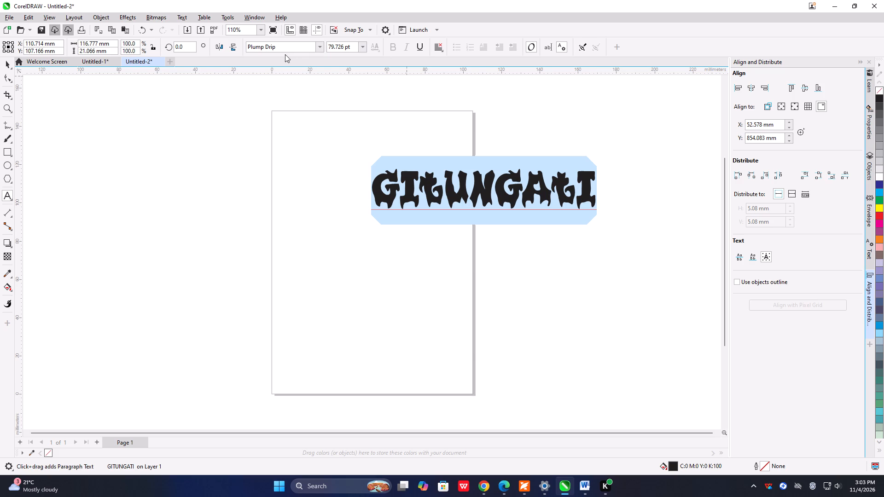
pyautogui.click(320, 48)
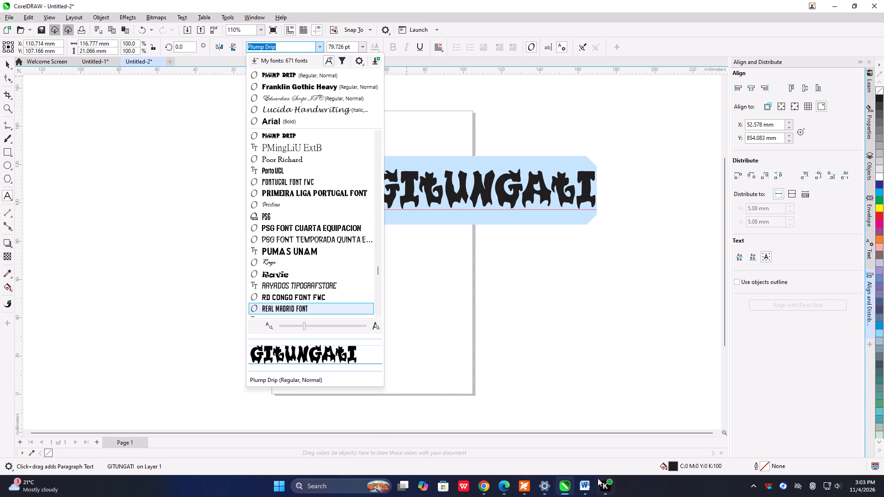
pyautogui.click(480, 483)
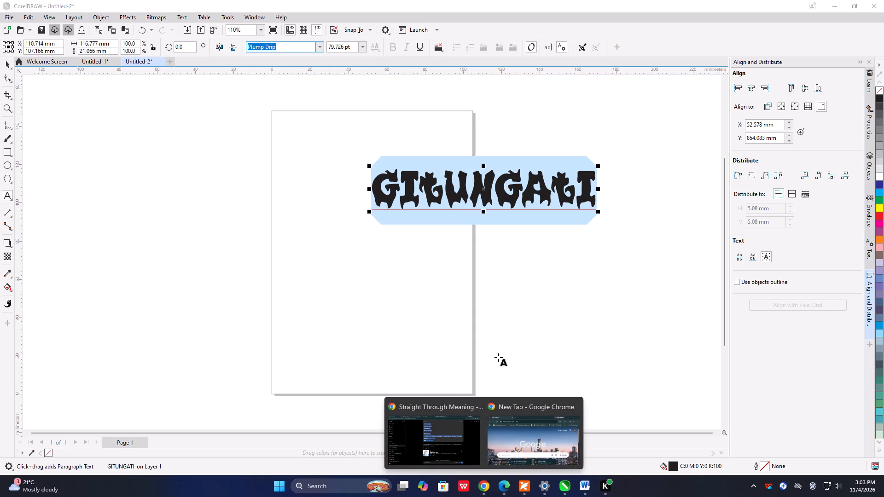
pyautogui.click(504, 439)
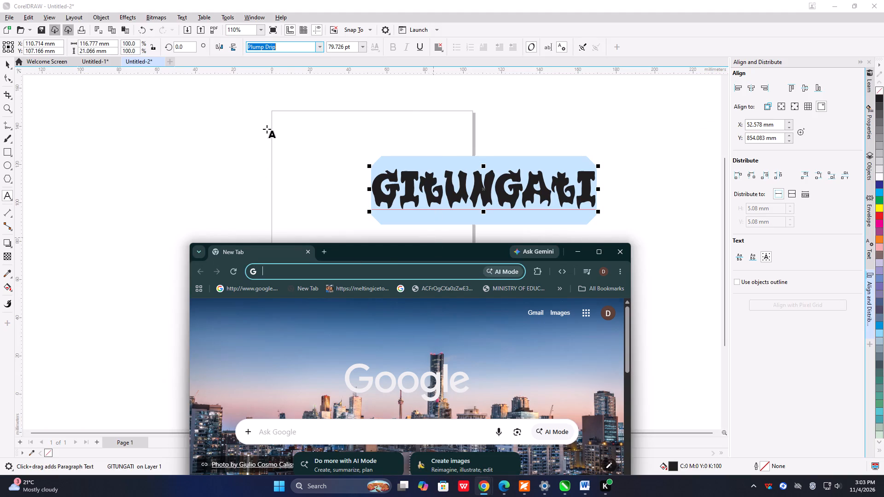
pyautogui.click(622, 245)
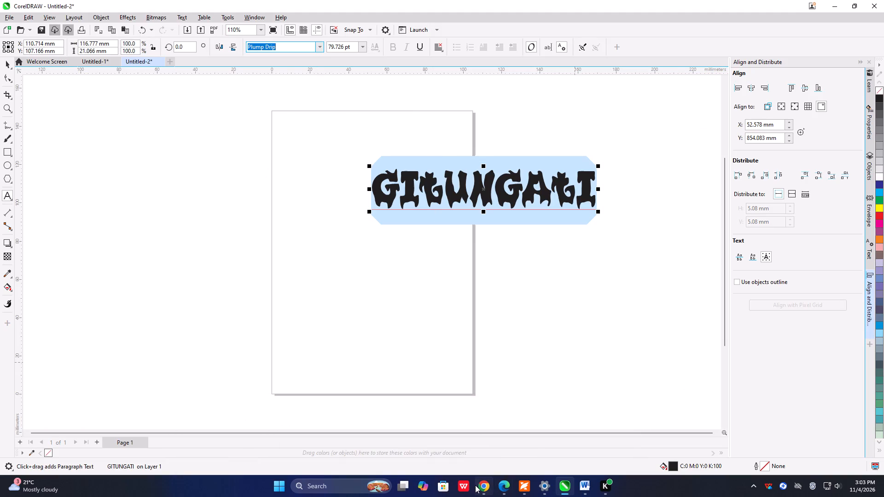
# Switch to Chrome, search Google for "fonts for free download" in a new tab and open the DaFont site.
pyautogui.click(481, 490)
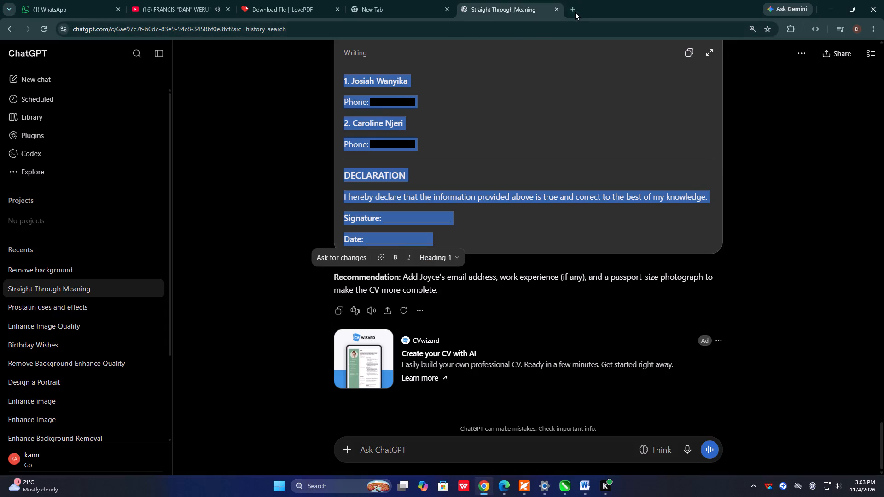
pyautogui.click(575, 12)
pyautogui.click(367, 194)
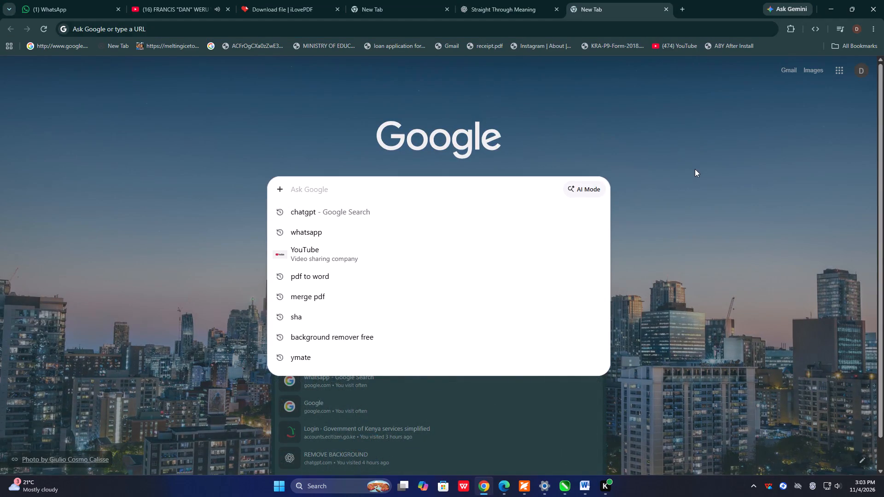
pyautogui.press('f')
pyautogui.press('o')
pyautogui.write('NTS')
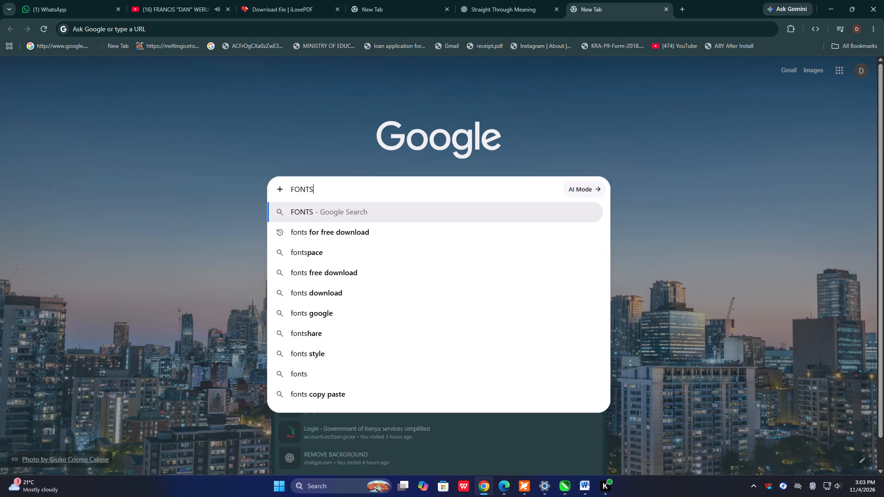
pyautogui.click(334, 237)
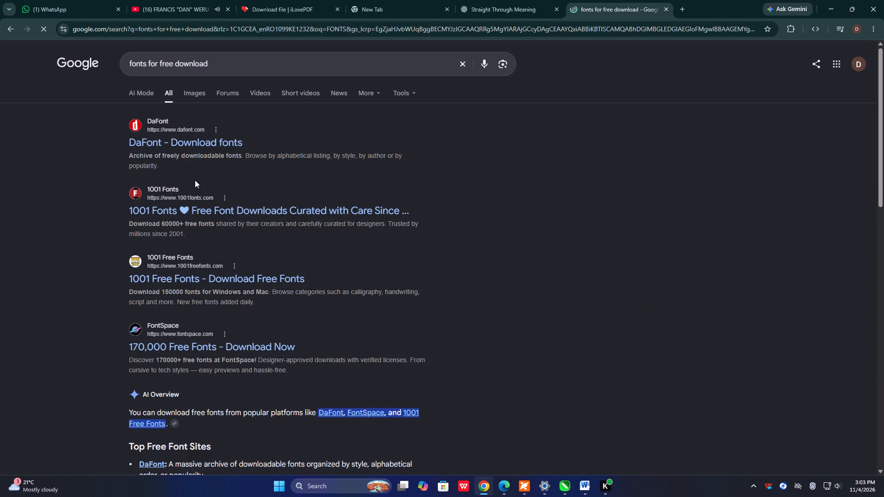
pyautogui.click(195, 144)
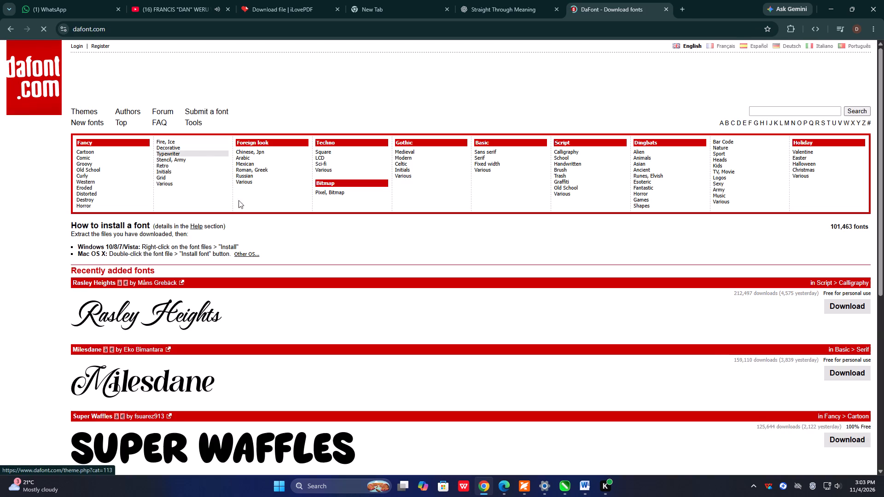
# Look through DaFont's recently added fonts and open the full list of new fonts.
pyautogui.scroll(-1, 187, 349)
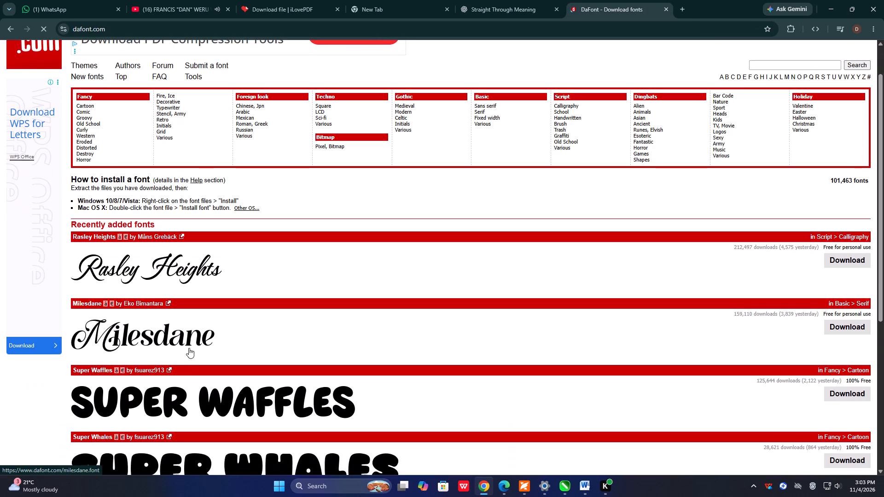
pyautogui.scroll(-2, 207, 325)
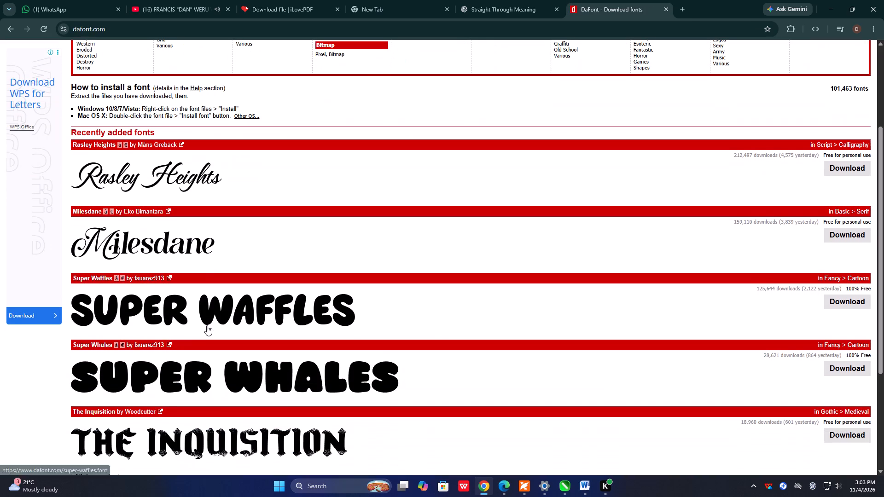
pyautogui.scroll(-3, 218, 296)
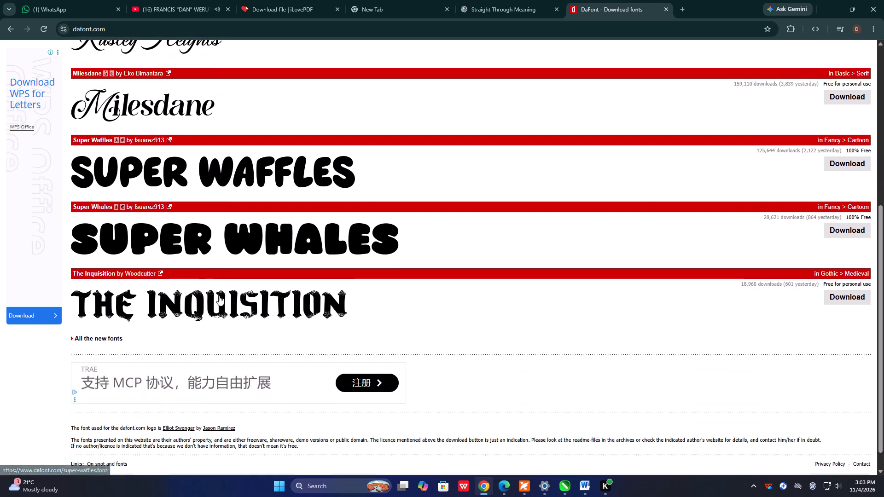
pyautogui.scroll(-1, 219, 295)
pyautogui.scroll(7, 219, 295)
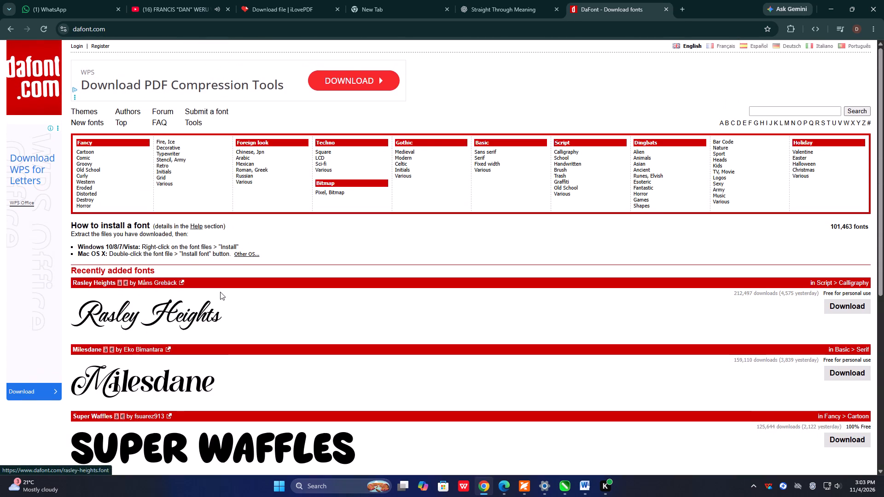
pyautogui.scroll(1, 248, 186)
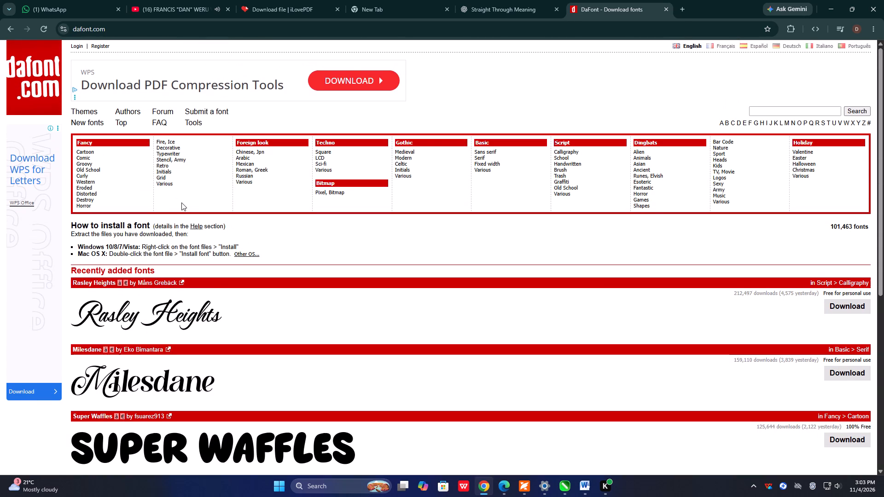
pyautogui.scroll(-1, 228, 188)
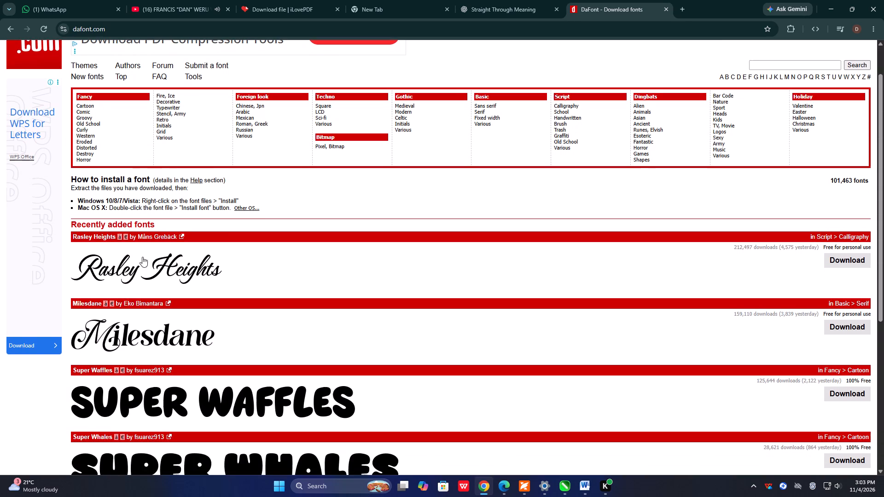
pyautogui.scroll(-12, 145, 273)
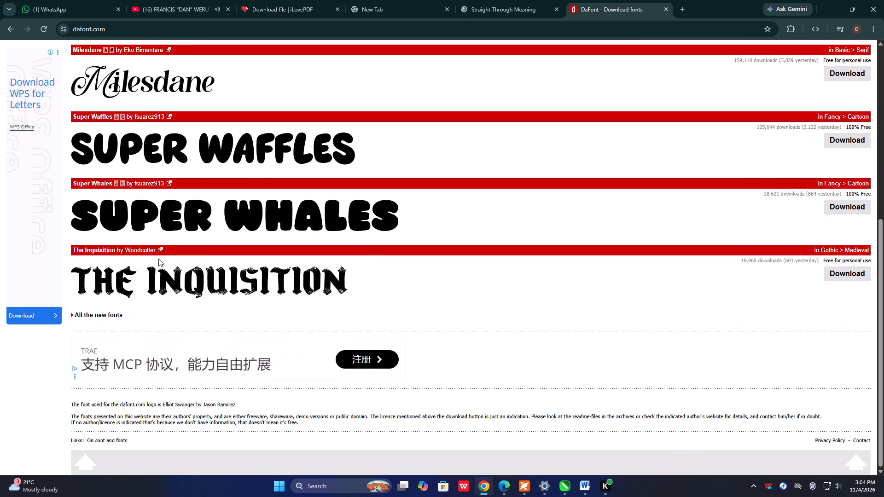
pyautogui.click(103, 315)
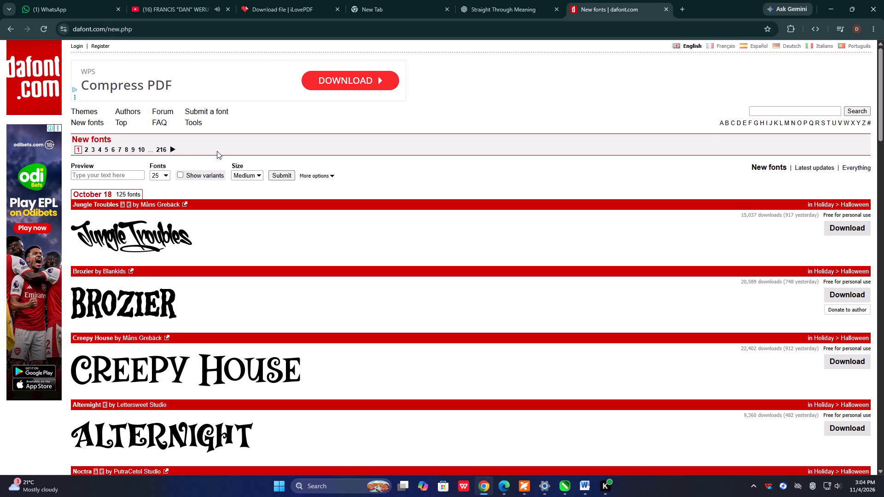
# Search DaFont for DRIP.
pyautogui.click(800, 115)
pyautogui.write('DR')
pyautogui.press('i')
pyautogui.press('p')
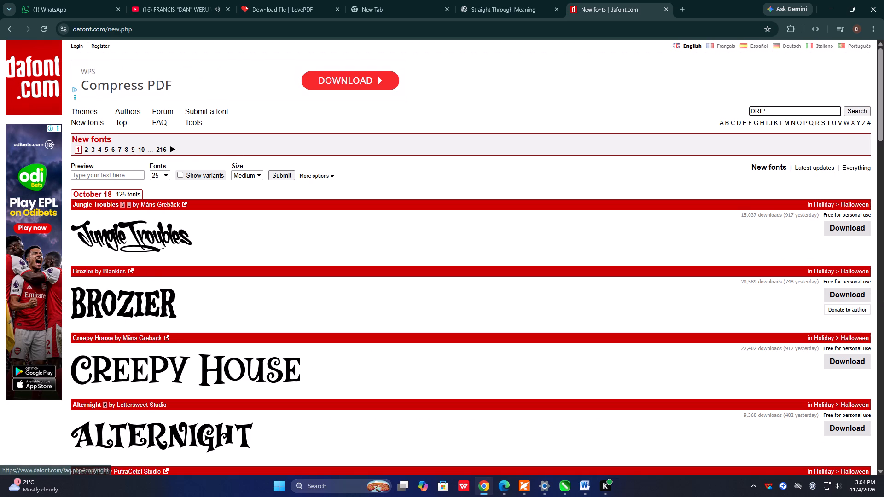
pyautogui.press('Return')
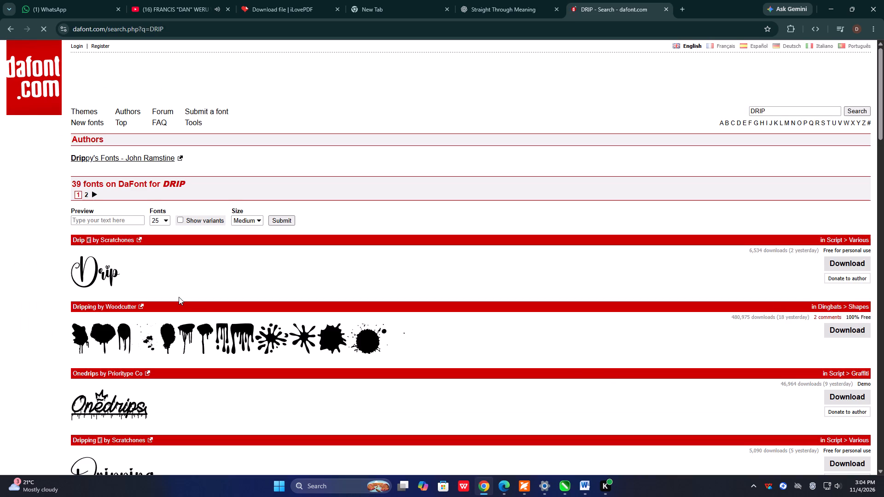
# Look through the DRIP search results for the Dripped Ink font and download it from its page.
pyautogui.scroll(-1, 178, 297)
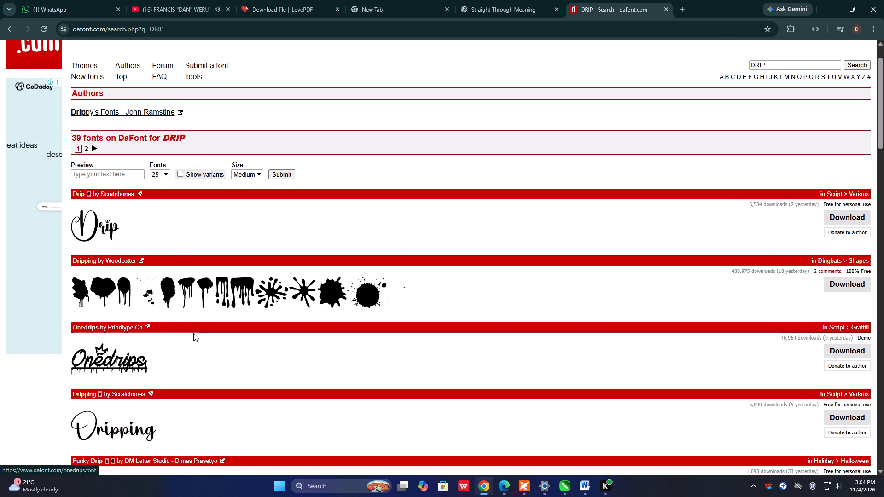
pyautogui.scroll(-1, 194, 335)
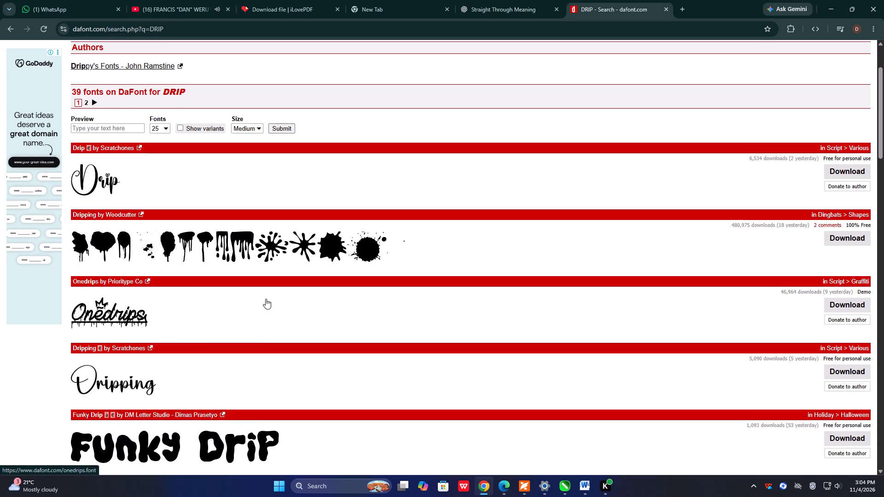
pyautogui.scroll(-3, 266, 300)
pyautogui.scroll(-1, 226, 370)
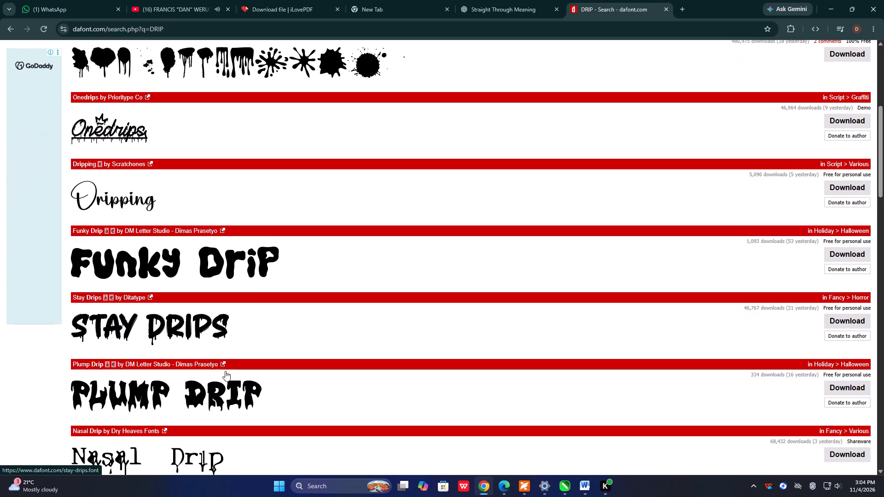
pyautogui.scroll(-1, 230, 400)
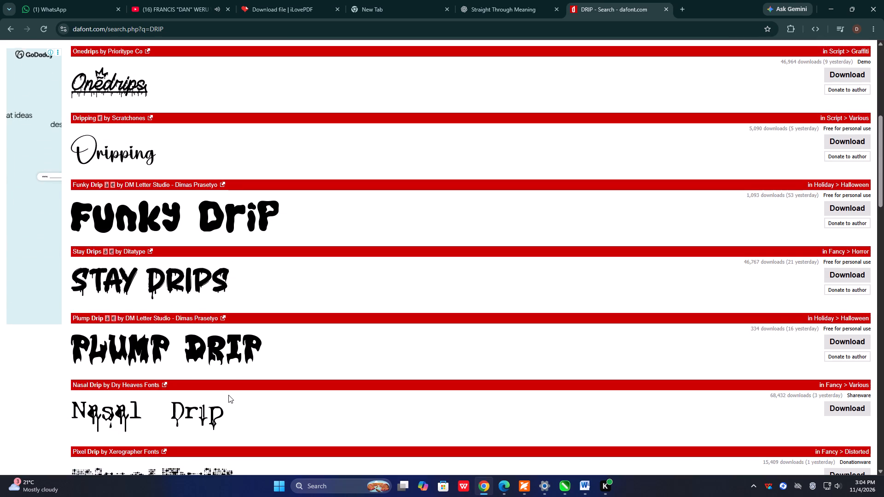
pyautogui.scroll(-4, 228, 395)
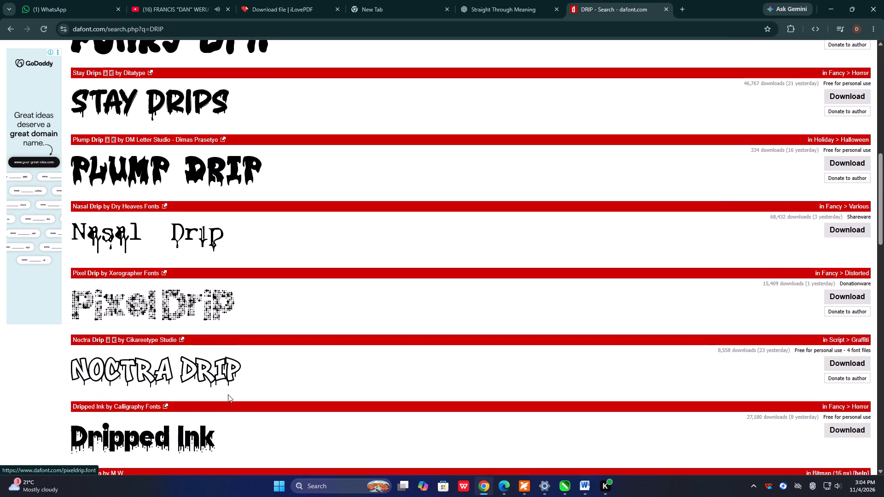
pyautogui.scroll(-2, 228, 393)
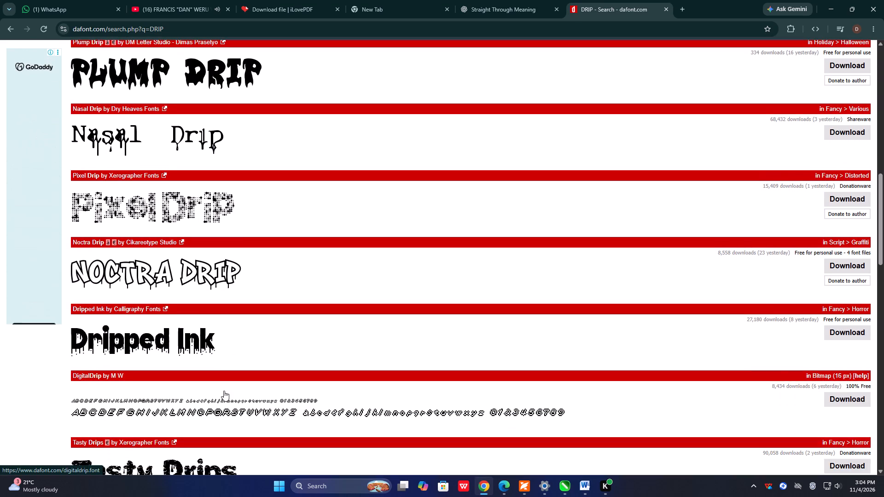
pyautogui.click(193, 341)
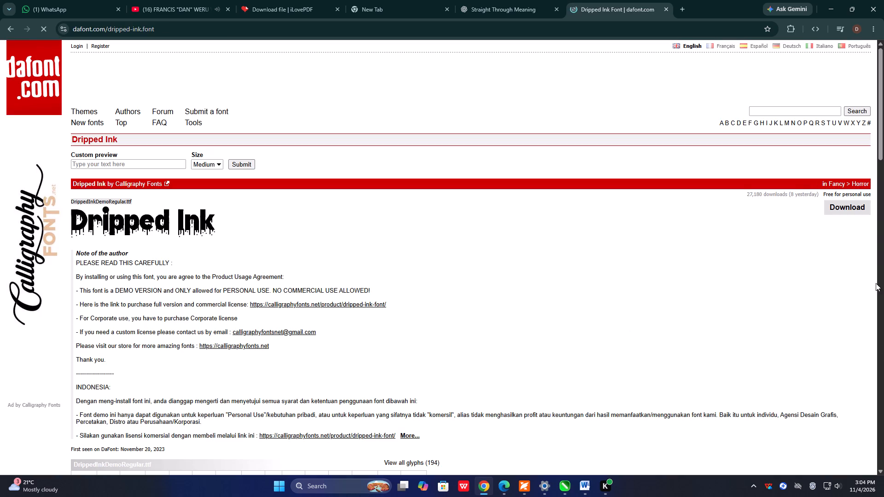
pyautogui.click(840, 207)
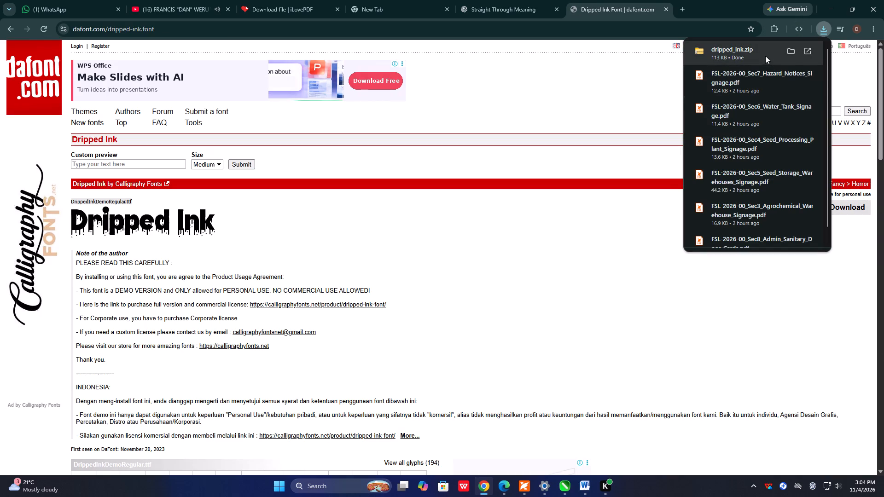
# Open the downloaded dripped_ink archive in its folder and install the DrippedInkDemoRegular font.
pyautogui.doubleClick(792, 52)
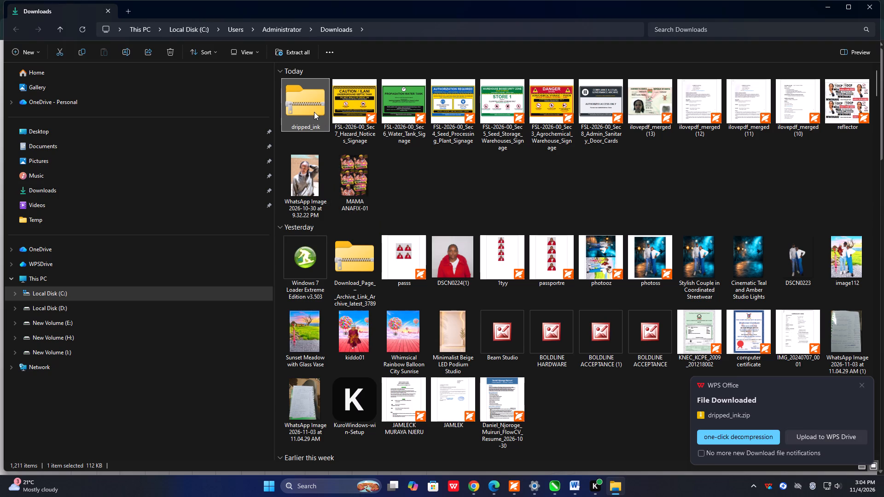
pyautogui.rightClick(311, 111)
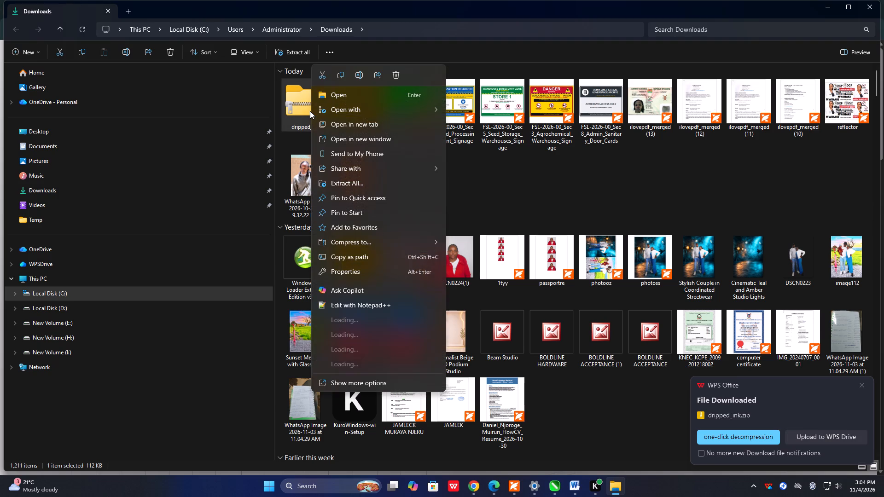
pyautogui.doubleClick(305, 110)
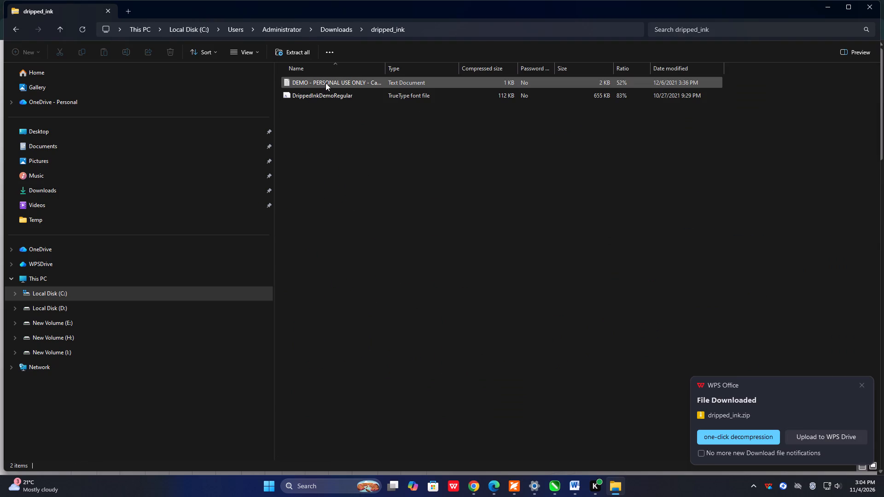
pyautogui.doubleClick(327, 82)
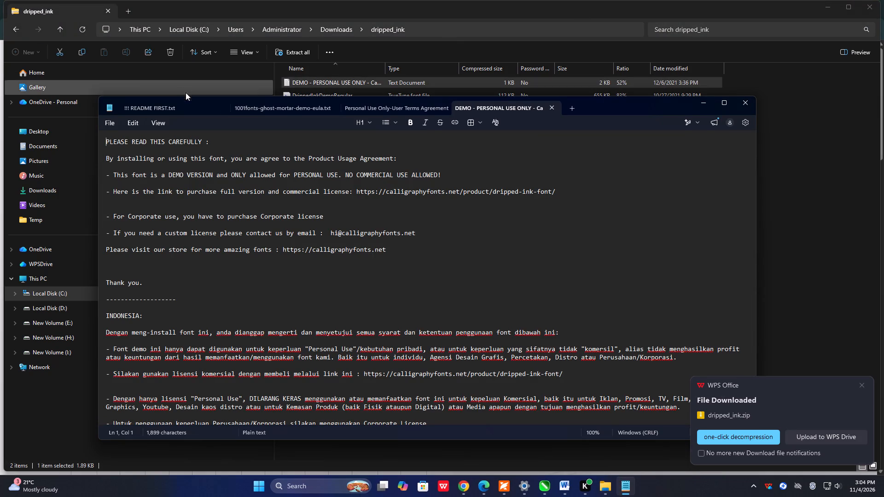
pyautogui.click(745, 107)
pyautogui.doubleClick(347, 96)
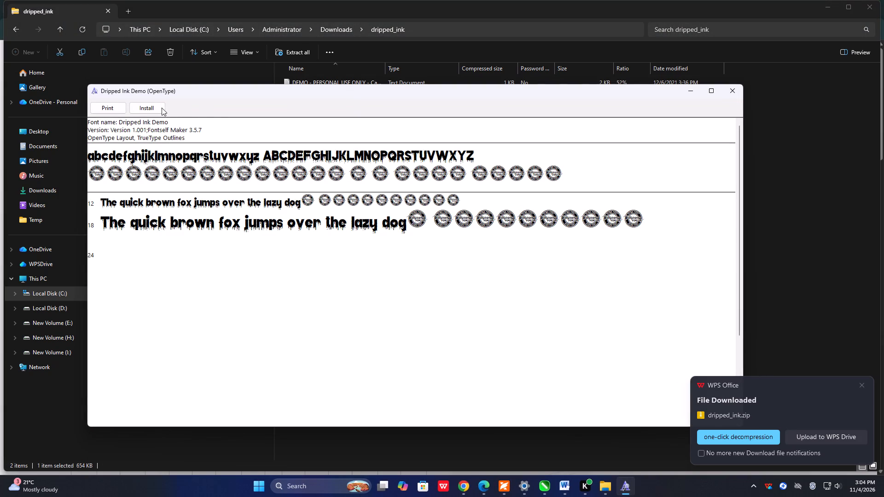
pyautogui.click(150, 108)
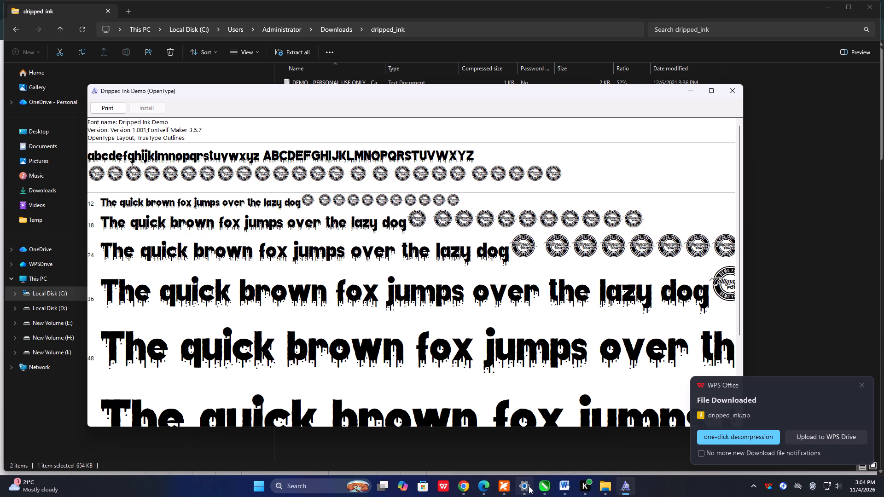
# Switch to CorelDRAW and set the GITUNGATI text's font to Dripped Ink Demo.
pyautogui.click(542, 487)
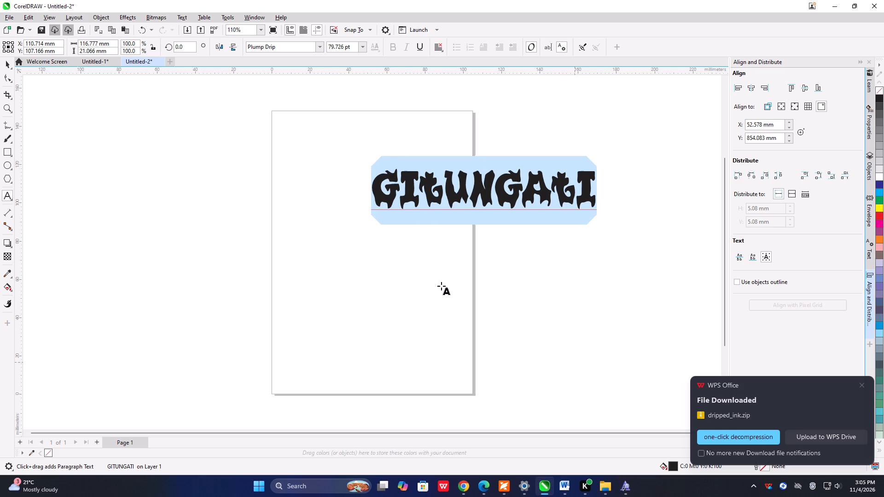
pyautogui.moveTo(283, 48); pyautogui.dragTo(233, 56)
pyautogui.moveTo(233, 56); pyautogui.dragTo(295, 54)
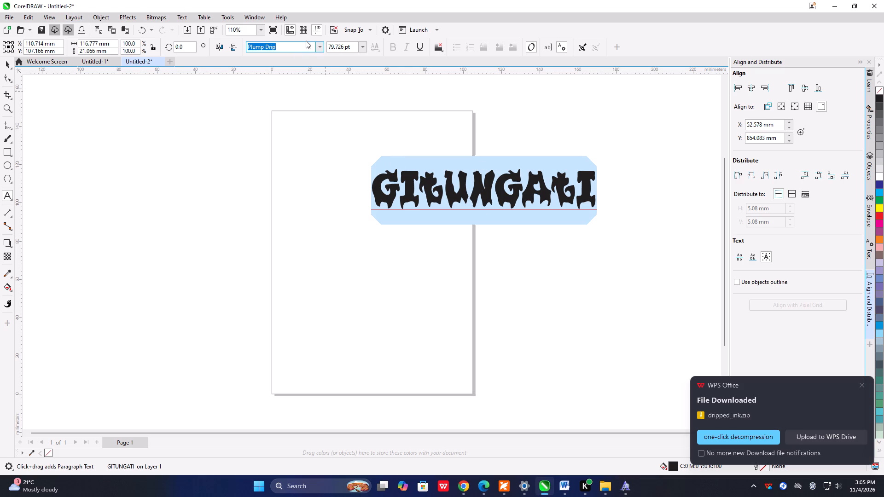
pyautogui.write('DR')
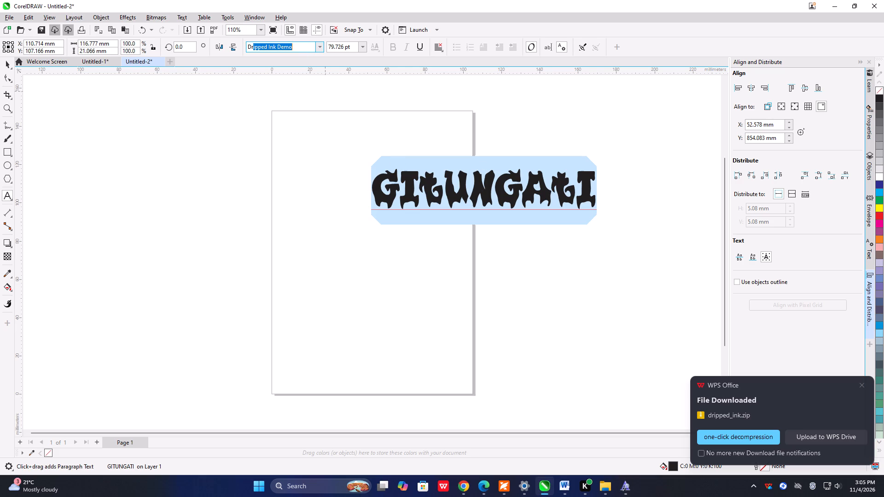
pyautogui.press('Return')
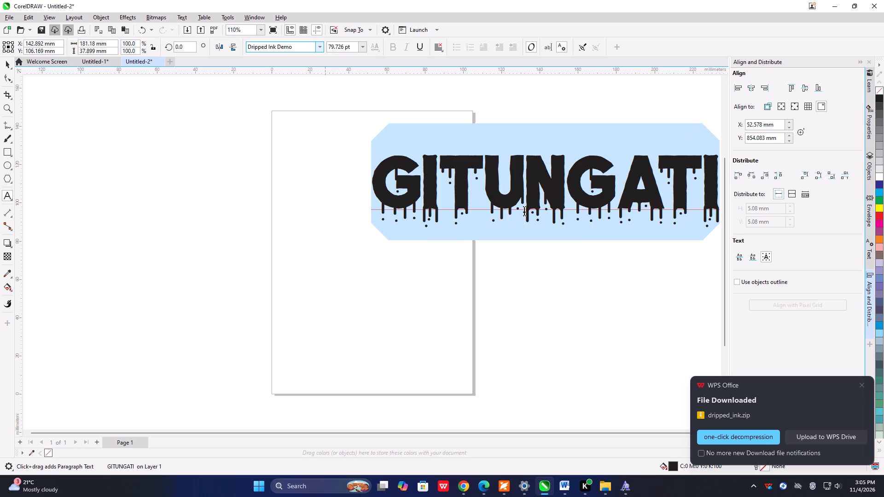
# Move the GITUNGATI text across the page so its centre sits at about X 76 mm, Y 105 mm.
pyautogui.click(561, 277)
pyautogui.click(553, 194)
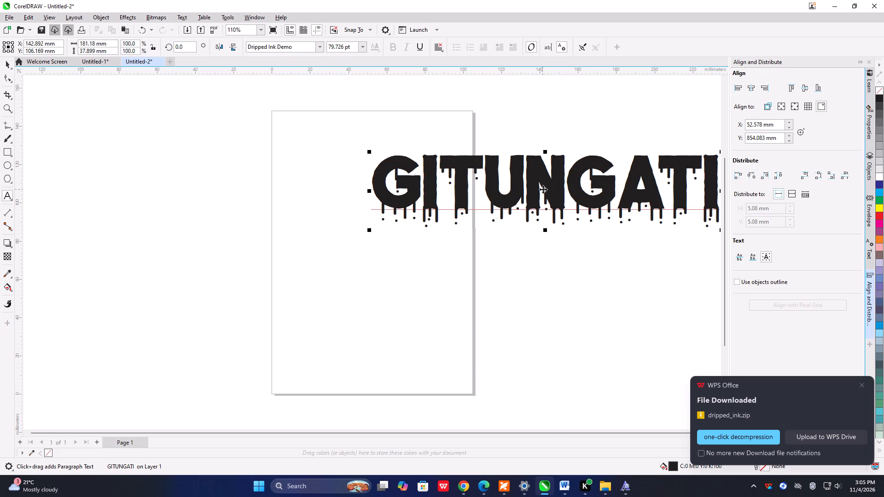
pyautogui.moveTo(544, 189); pyautogui.dragTo(417, 191)
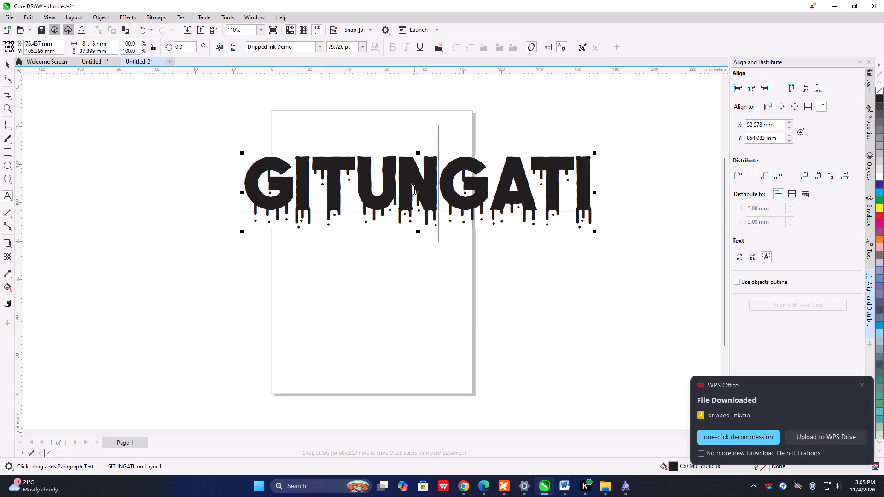
# Create the artistic text #018 on the page below GITUNGATI, scaled up to about 119 pt.
pyautogui.click(334, 298)
pyautogui.write('018')
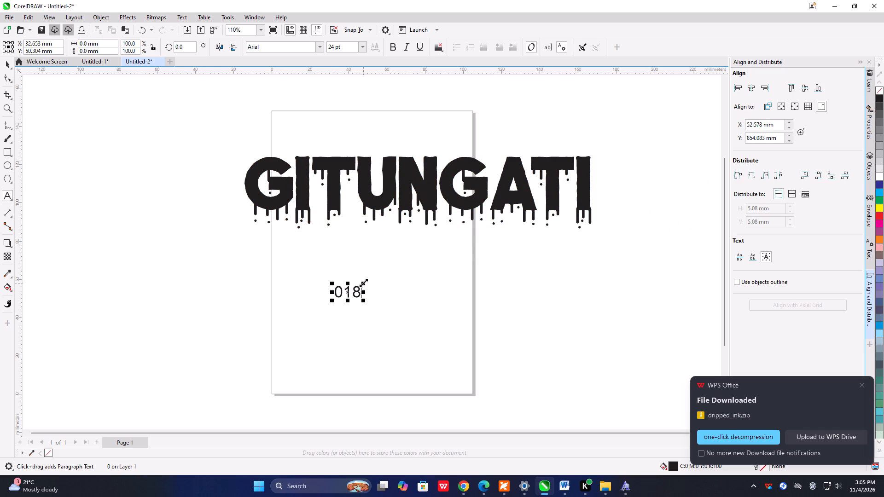
pyautogui.moveTo(363, 283); pyautogui.dragTo(458, 248)
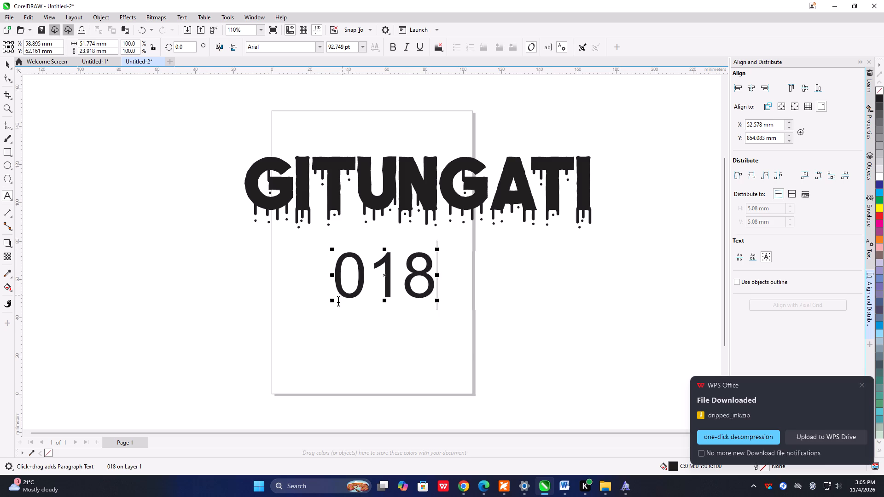
pyautogui.moveTo(329, 301); pyautogui.dragTo(301, 319)
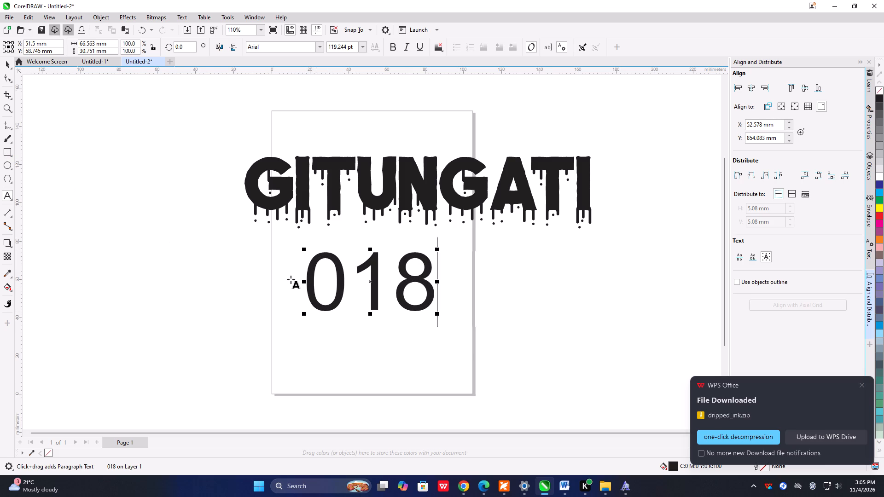
pyautogui.click(308, 284)
pyautogui.hotkey('shift', '#')
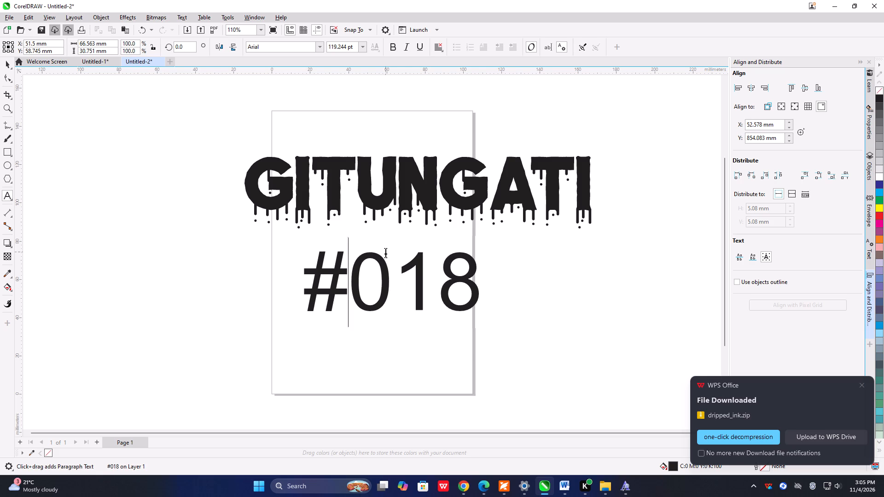
# Select all the characters of the #018 text and open its font choices.
pyautogui.moveTo(489, 292); pyautogui.dragTo(399, 292)
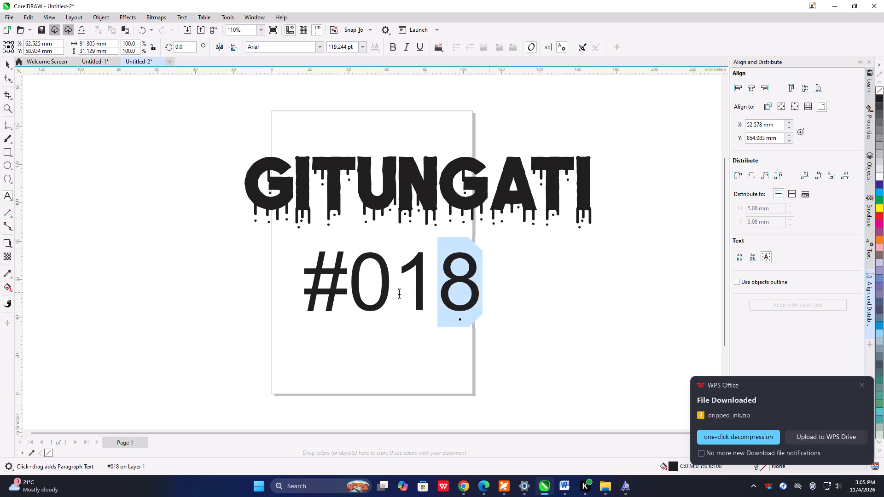
pyautogui.moveTo(399, 292); pyautogui.dragTo(315, 292)
pyautogui.click(319, 45)
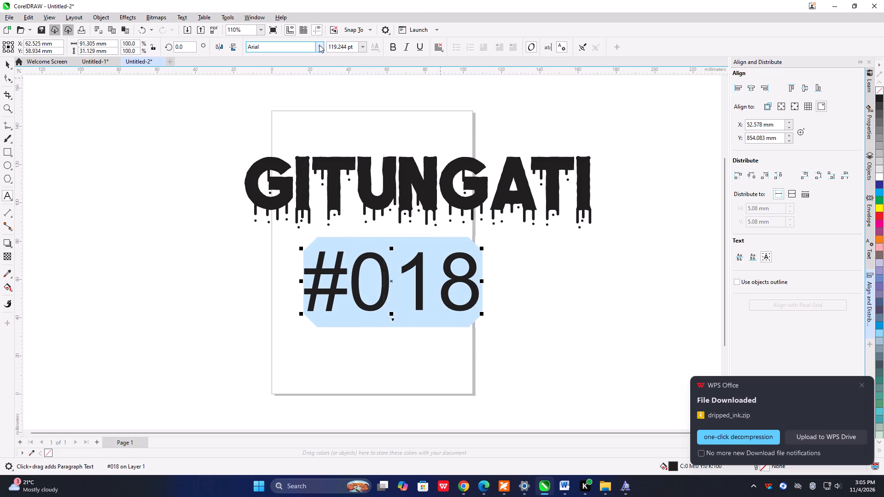
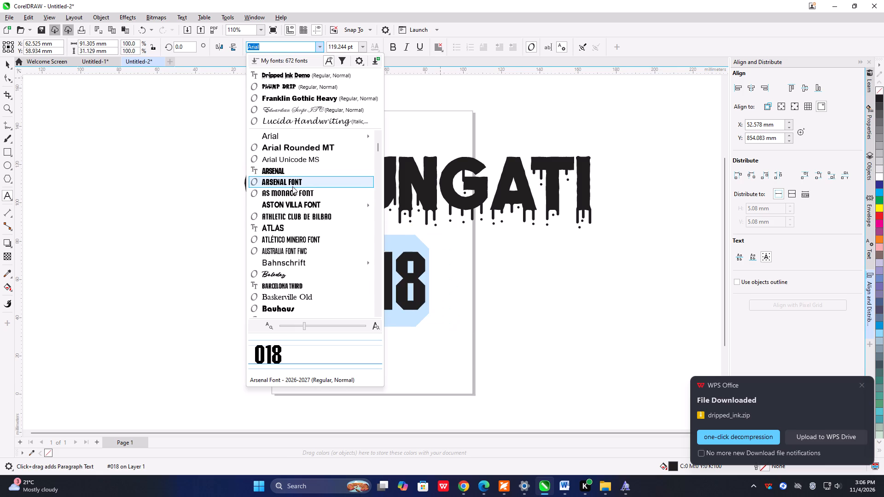
# Set the #018 text's font to Franklin Gothic Heavy after trying the Arsenal Font - 2026-2027.
pyautogui.click(297, 178)
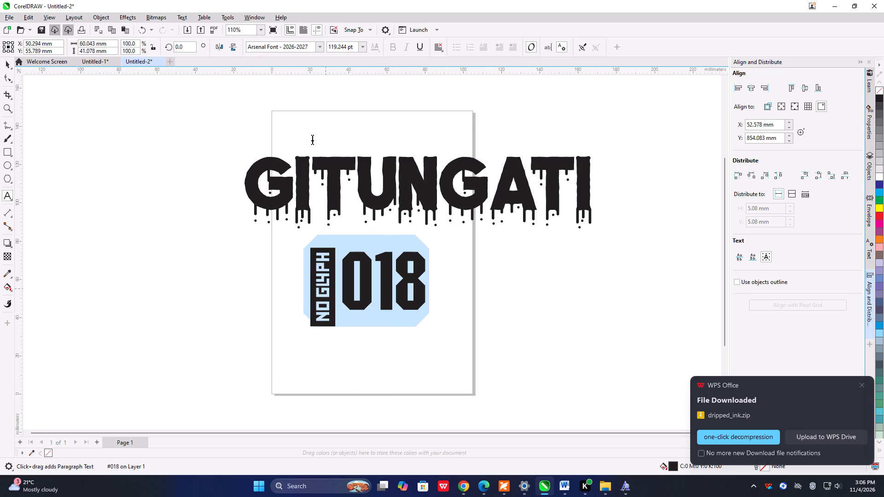
pyautogui.click(322, 46)
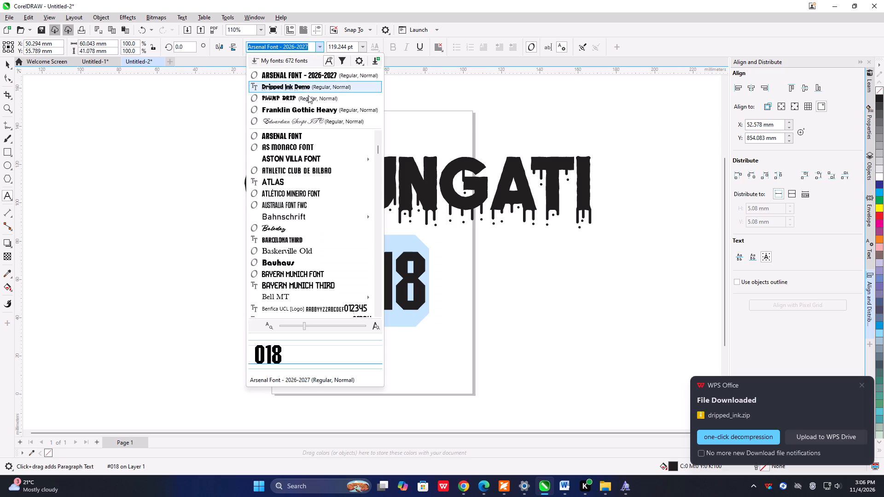
pyautogui.click(308, 112)
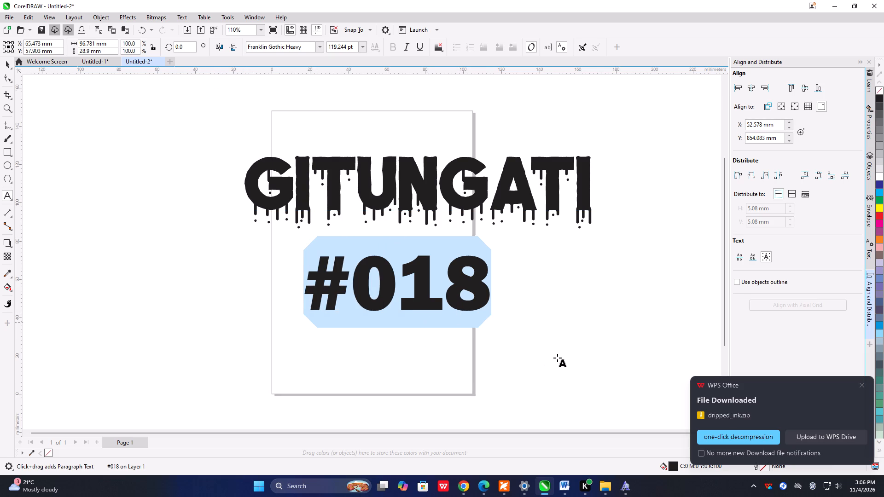
# Enlarge the #018 text to about 244 pt and position it directly beneath GITUNGATI, spanning slightly wider than that word.
pyautogui.click(514, 325)
pyautogui.moveTo(493, 316); pyautogui.dragTo(535, 342)
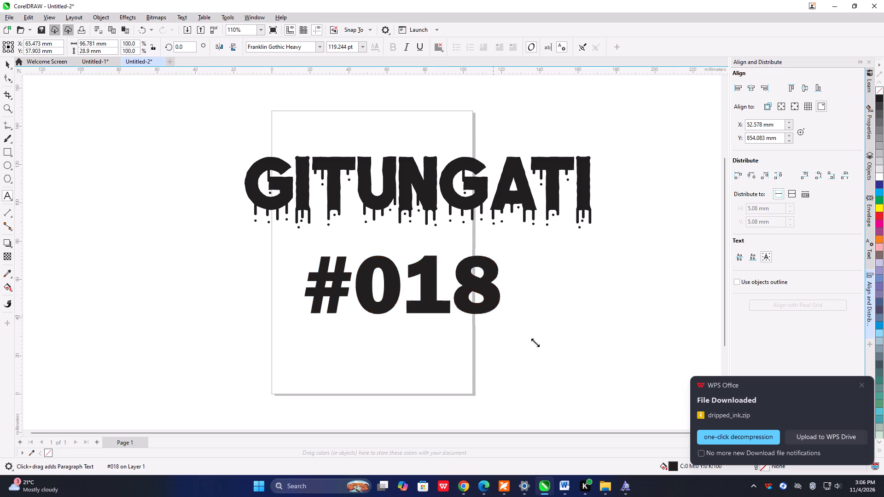
pyautogui.moveTo(535, 342); pyautogui.dragTo(613, 412)
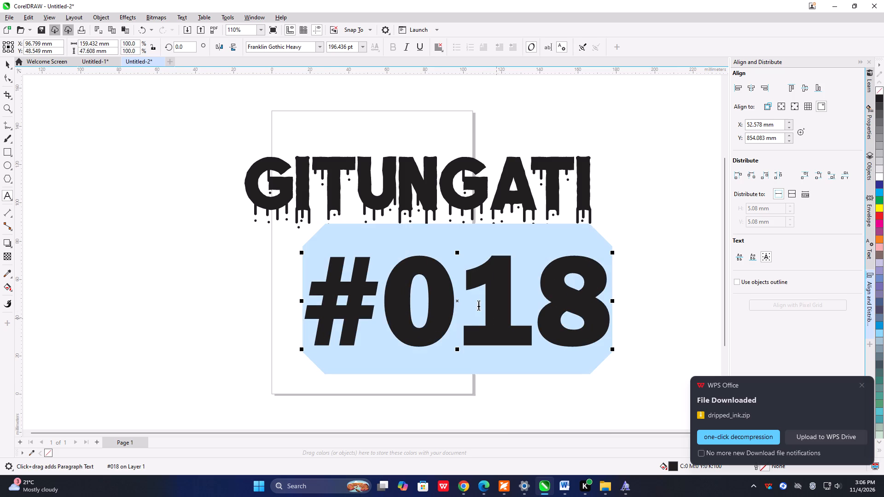
pyautogui.moveTo(455, 301); pyautogui.dragTo(402, 283)
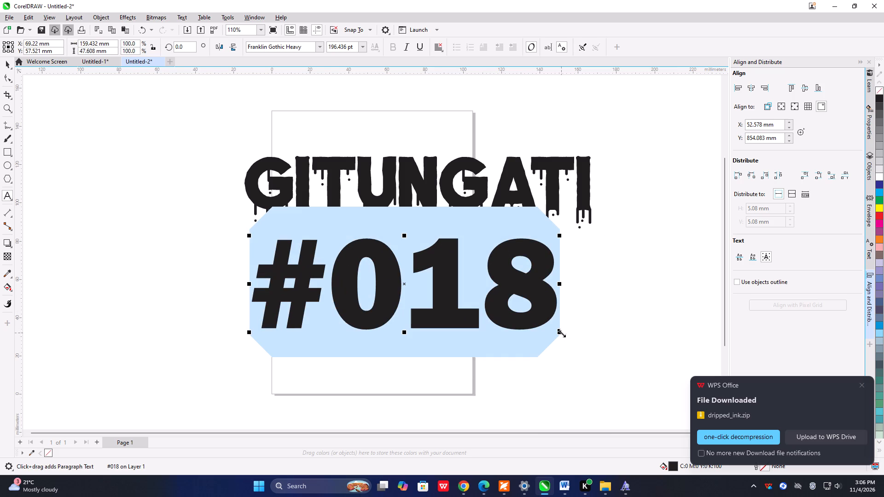
pyautogui.moveTo(561, 333); pyautogui.dragTo(586, 358)
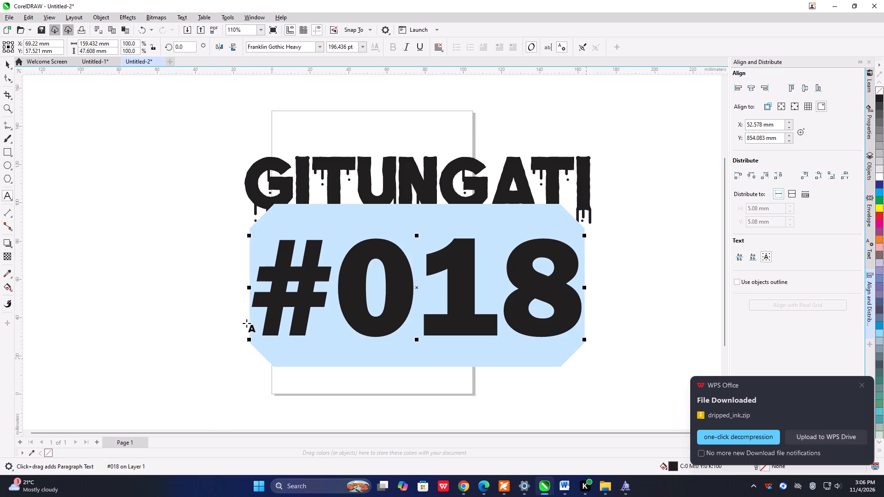
pyautogui.moveTo(247, 338); pyautogui.dragTo(227, 364)
pyautogui.click(227, 364)
pyautogui.click(560, 321)
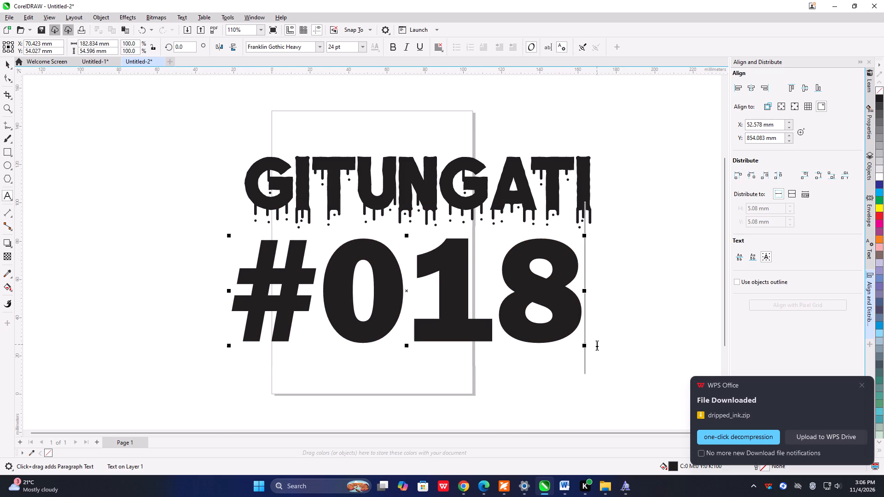
pyautogui.moveTo(583, 347); pyautogui.dragTo(611, 394)
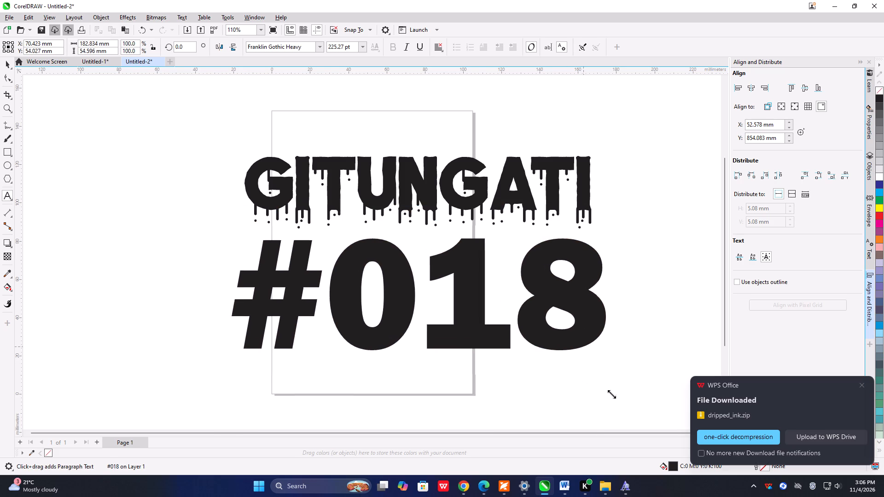
pyautogui.moveTo(611, 394); pyautogui.dragTo(612, 395)
pyautogui.click(612, 395)
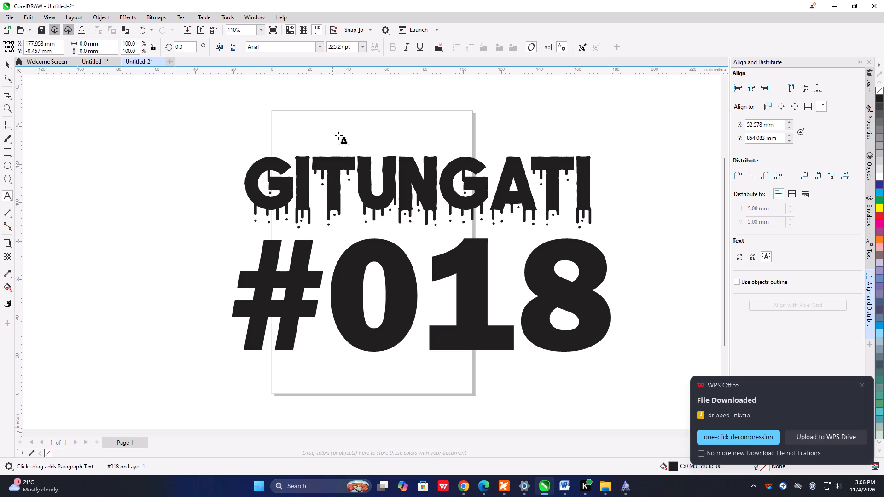
# With nothing selected, change the document's units to centimeters.
pyautogui.click(6, 65)
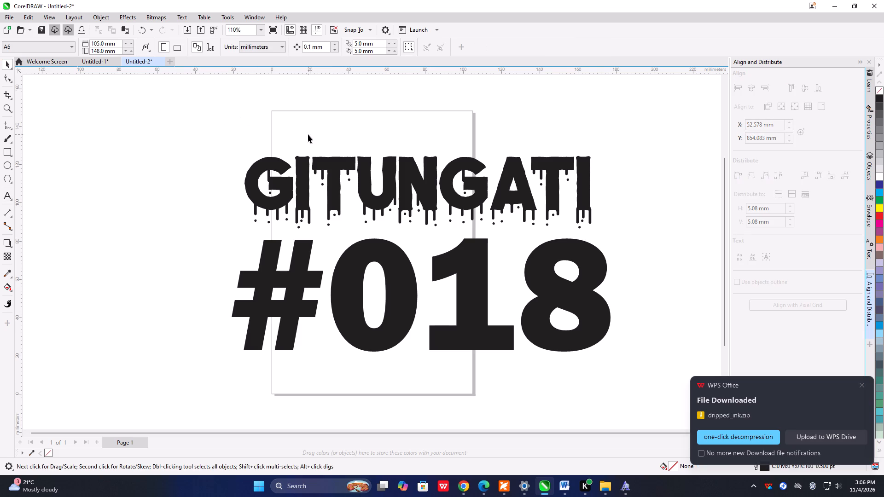
pyautogui.click(308, 134)
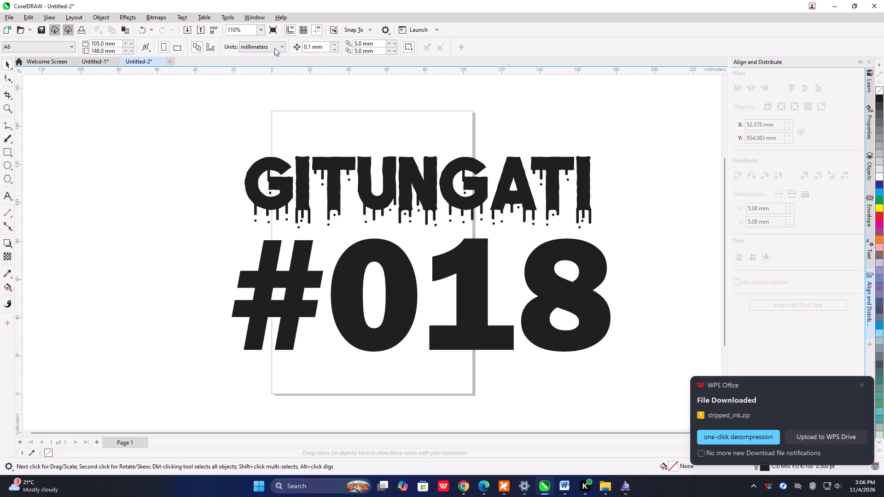
pyautogui.click(282, 46)
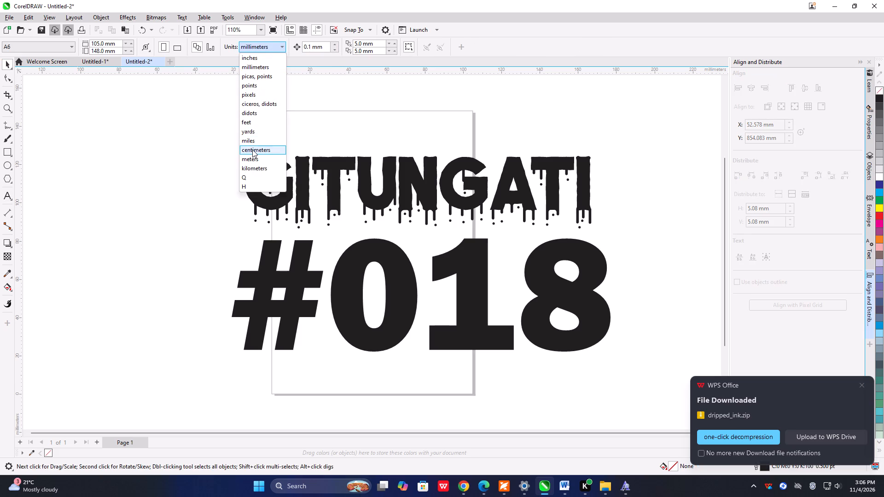
pyautogui.click(252, 150)
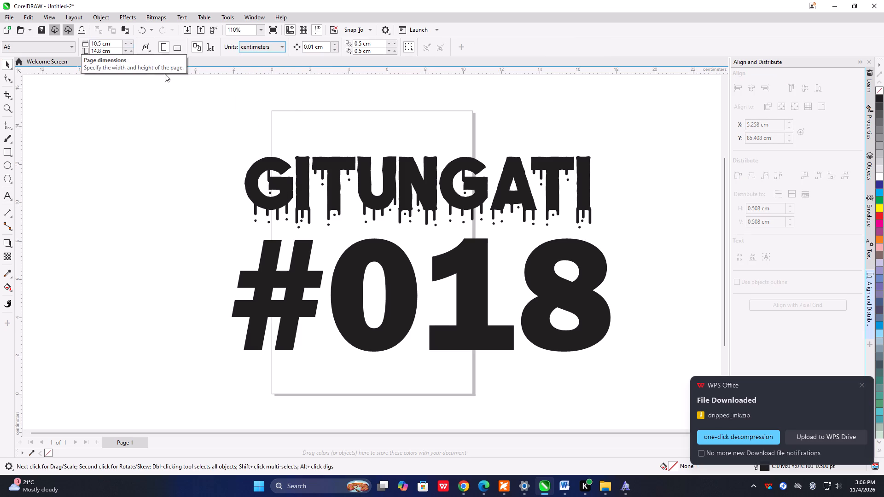
# Set the page width to 60 cm.
pyautogui.click(342, 132)
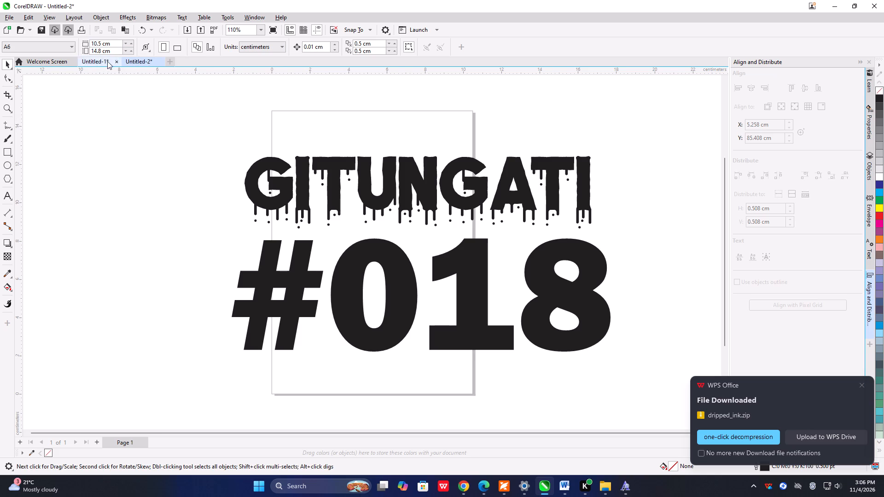
pyautogui.moveTo(115, 43); pyautogui.dragTo(40, 37)
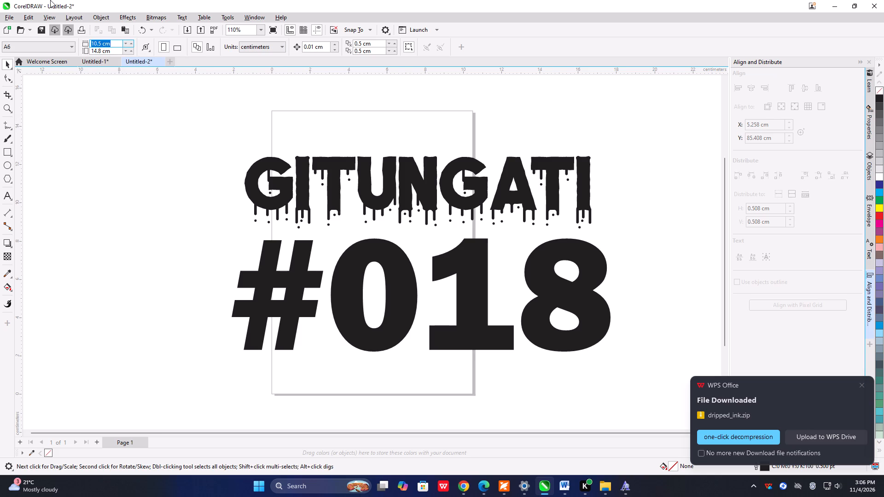
pyautogui.write('60')
pyautogui.press('Return')
# Move the GITUNGATI text into the page's upper-left area, with its centre at about X 11.8 cm, Y 10.8 cm.
pyautogui.scroll(-4, 175, 42)
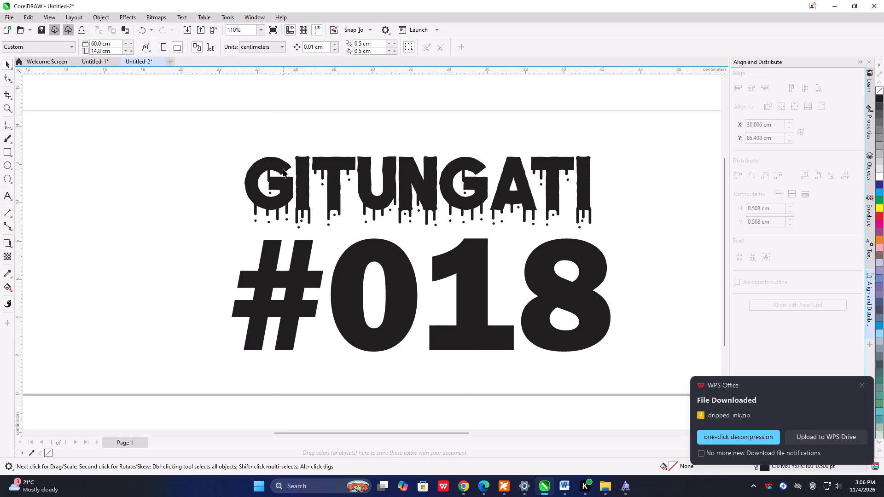
pyautogui.scroll(-5, 259, 121)
pyautogui.scroll(-16, 334, 205)
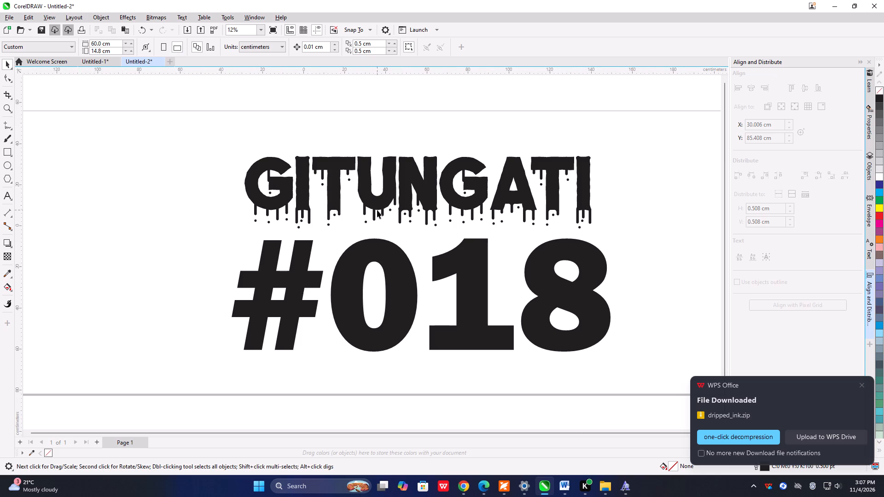
pyautogui.scroll(-1, 377, 210)
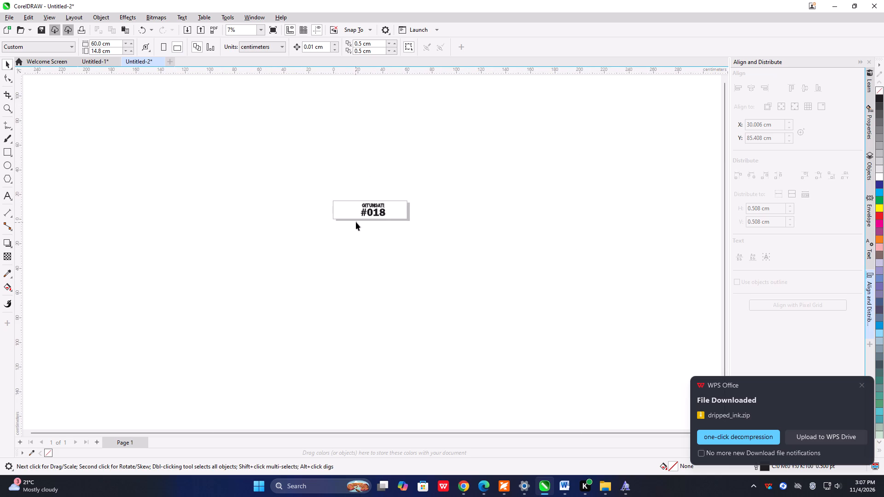
pyautogui.click(377, 272)
pyautogui.click(373, 205)
pyautogui.moveTo(373, 205); pyautogui.dragTo(347, 208)
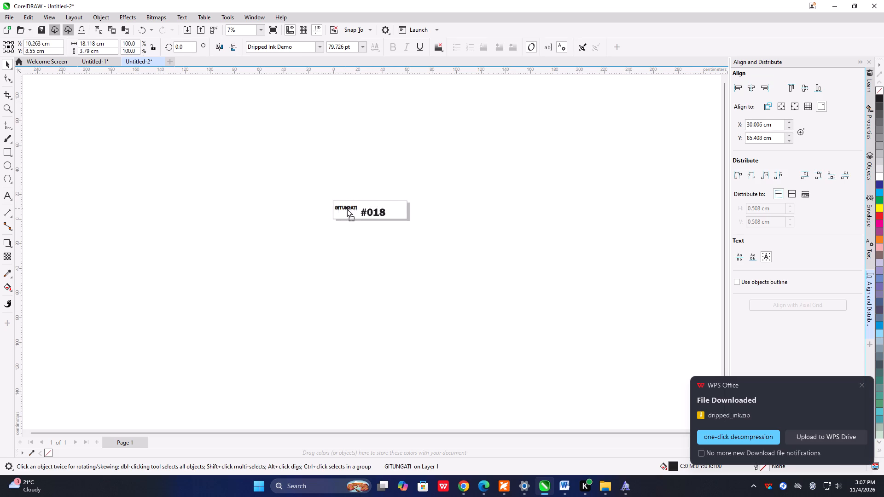
pyautogui.moveTo(347, 208); pyautogui.dragTo(348, 206)
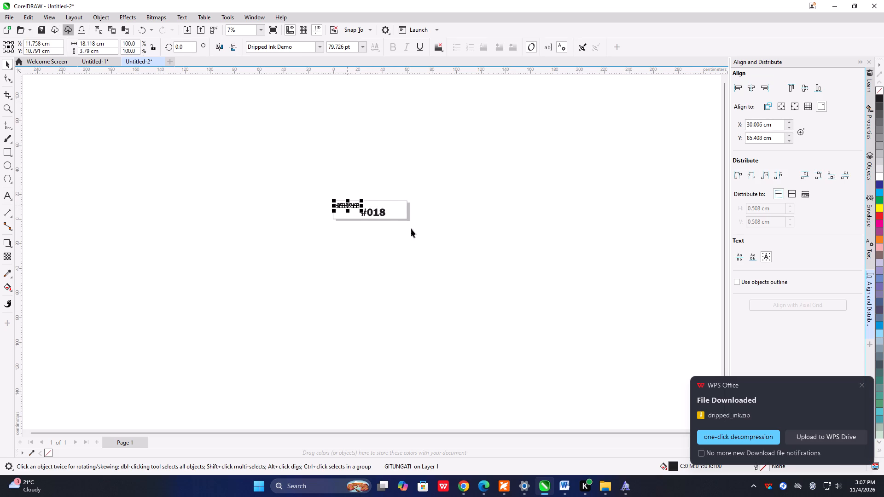
# Move the #018 text off the page, below its lower-left corner, to about X 6.4 cm, Y -11.6 cm.
pyautogui.click(378, 212)
pyautogui.moveTo(378, 212); pyautogui.dragTo(346, 232)
# Enlarge the GITUNGATI text to about 147 pt and move its centre to about X 17.6 cm, Y 9.6 cm.
pyautogui.click(354, 205)
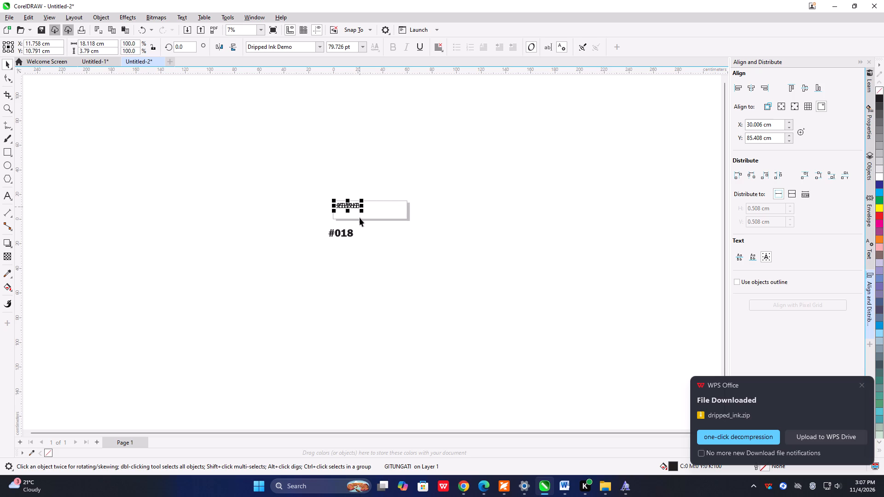
pyautogui.moveTo(365, 212); pyautogui.dragTo(380, 226)
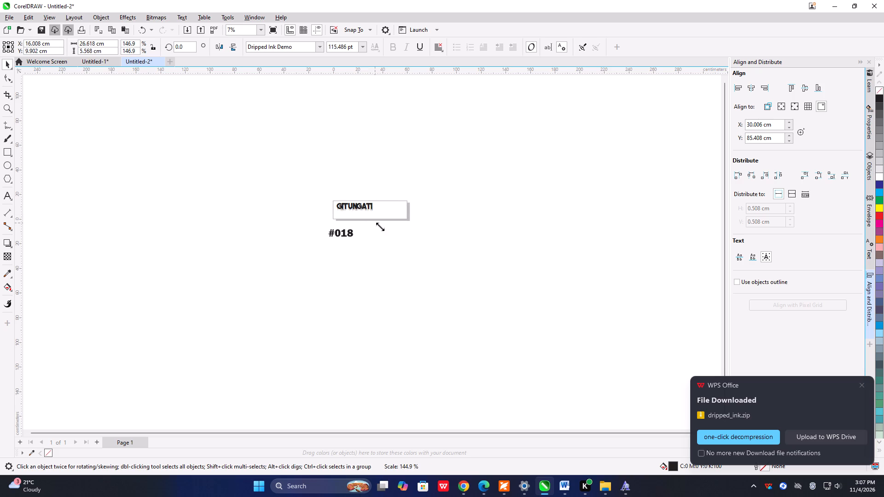
pyautogui.moveTo(380, 226); pyautogui.dragTo(384, 230)
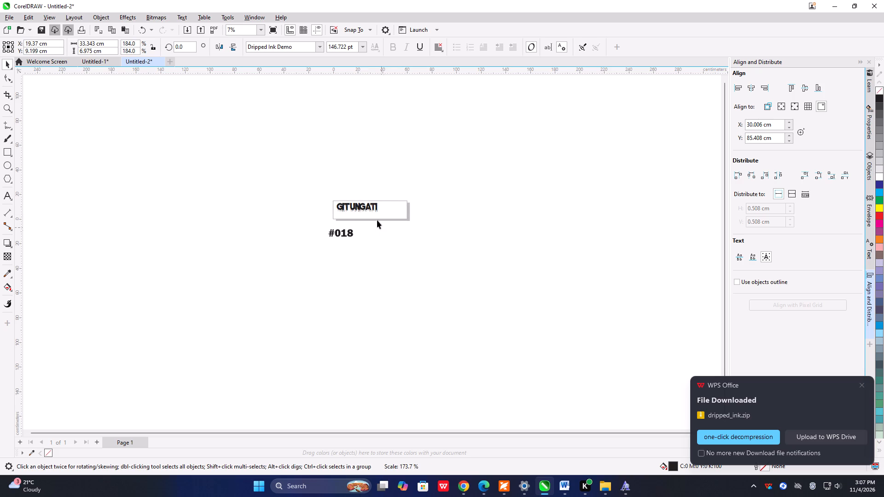
pyautogui.scroll(6, 371, 211)
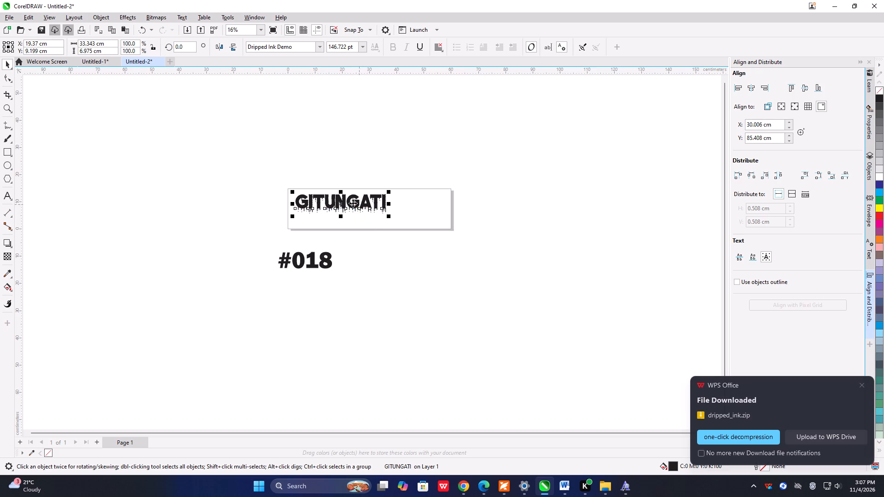
pyautogui.click(340, 202)
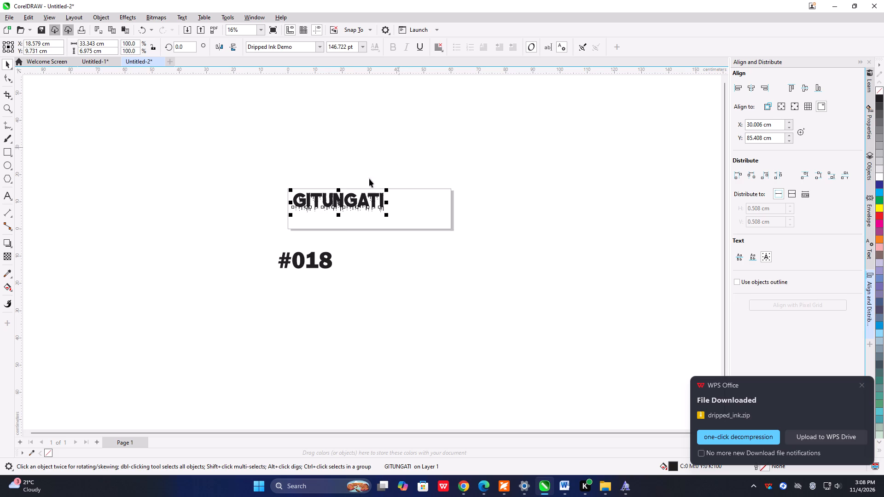
pyautogui.click(338, 203)
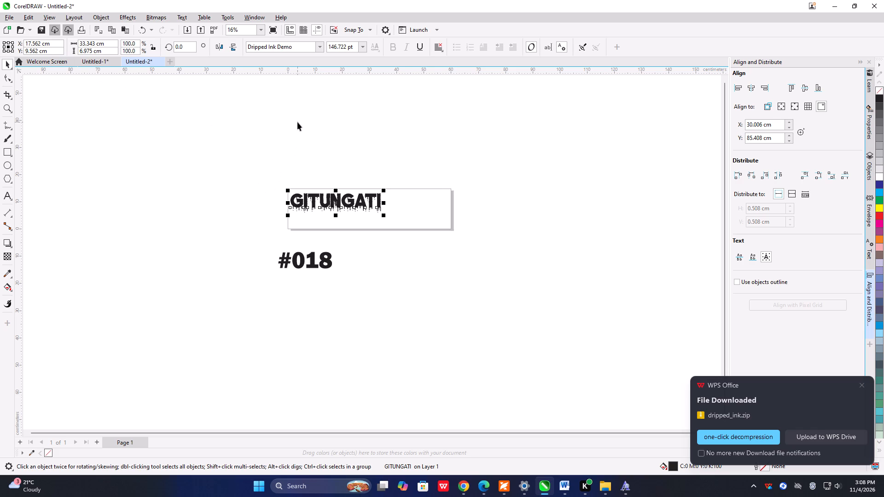
# Set the GITUNGATI text's width to 30 cm and shift it slightly up and left on the page.
pyautogui.scroll(5, 379, 212)
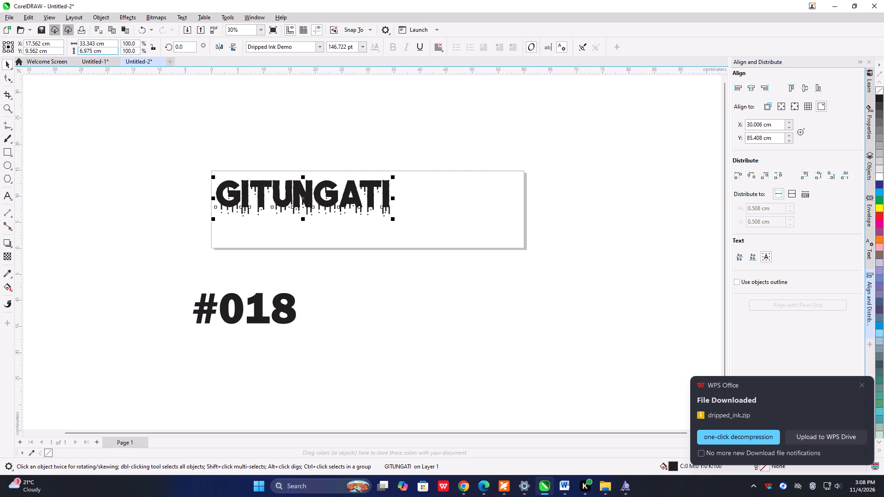
pyautogui.moveTo(106, 43); pyautogui.dragTo(0, 36)
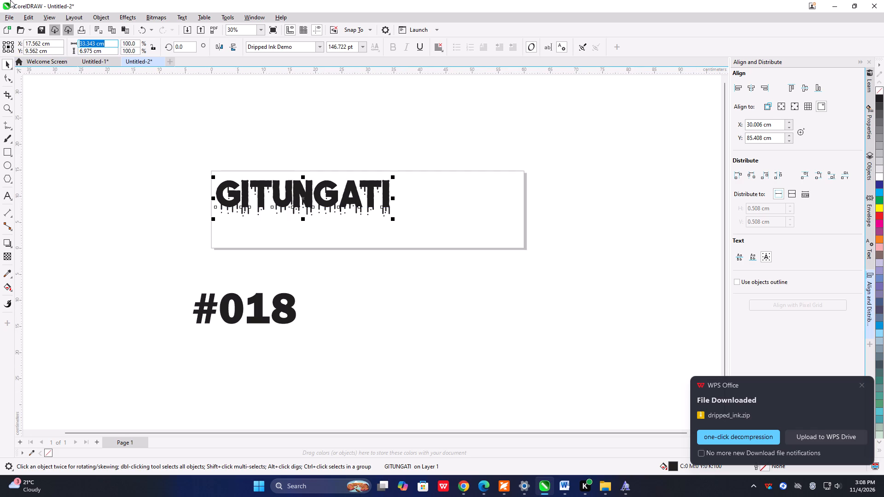
pyautogui.write('30')
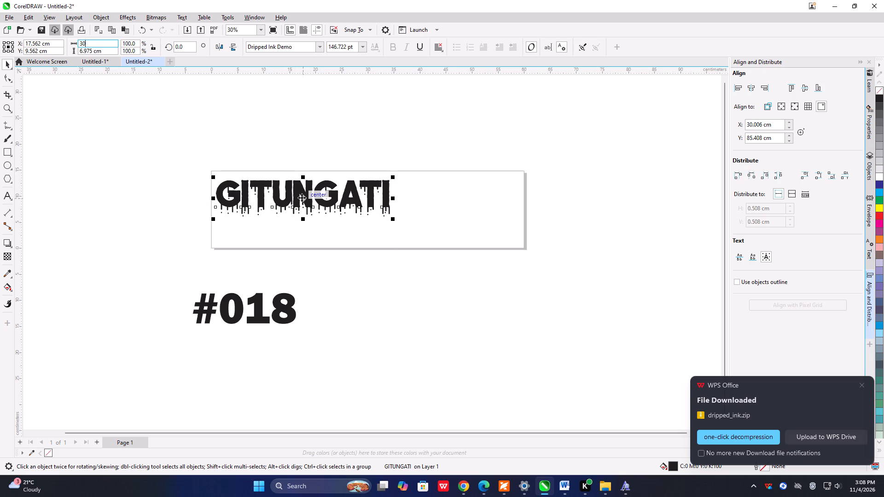
pyautogui.moveTo(302, 198); pyautogui.dragTo(297, 194)
pyautogui.click(342, 337)
# Set the #018 text's width to 24 cm and its height to 10 cm.
pyautogui.click(266, 318)
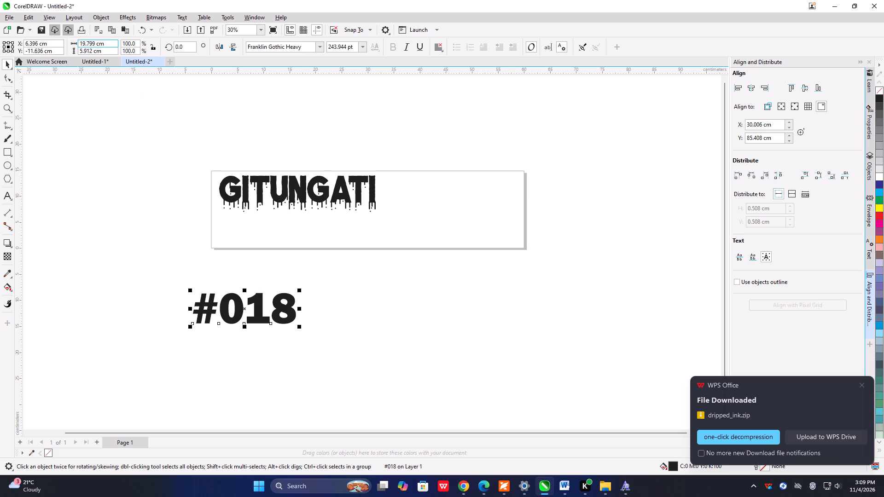
pyautogui.moveTo(103, 43); pyautogui.dragTo(57, 41)
pyautogui.write('20')
pyautogui.press('BackSpace')
pyautogui.press('4')
pyautogui.moveTo(109, 51); pyautogui.dragTo(63, 55)
pyautogui.write('10')
pyautogui.press('Return')
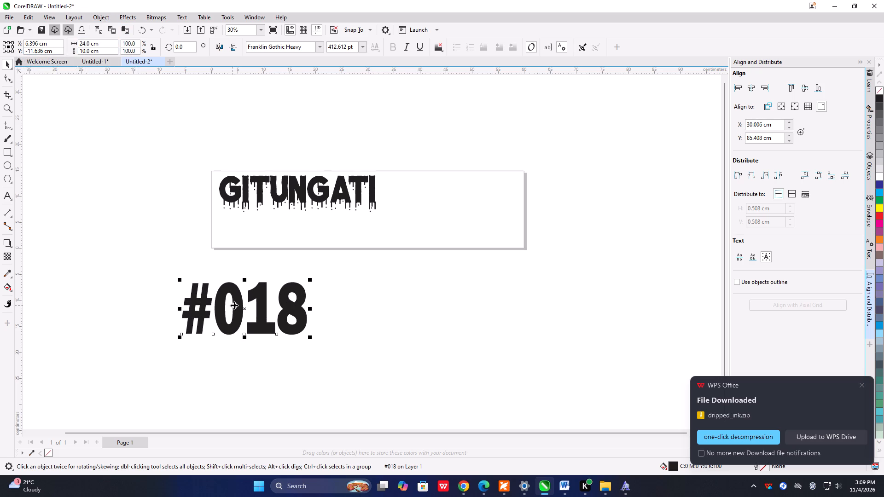
# Move the #018 text onto the page beneath GITUNGATI, with its centre at about X 14.0 cm, Y 2.0 cm.
pyautogui.moveTo(246, 310); pyautogui.dragTo(282, 241)
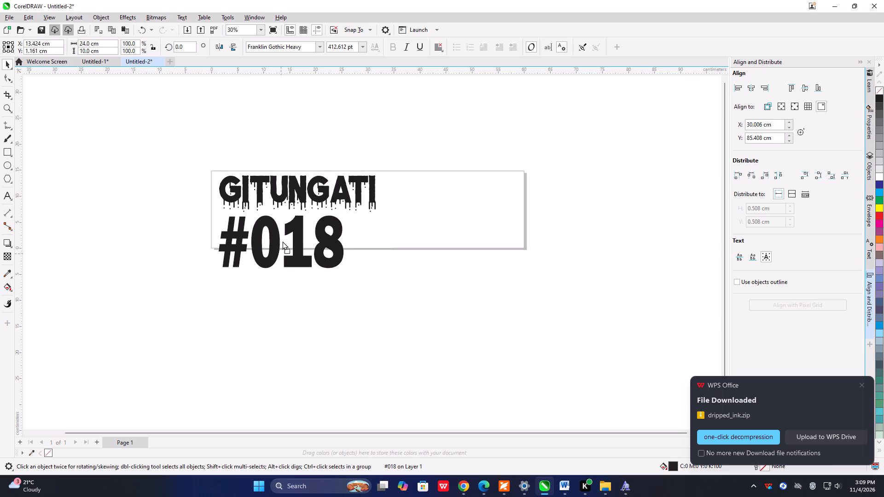
pyautogui.moveTo(282, 241); pyautogui.dragTo(286, 238)
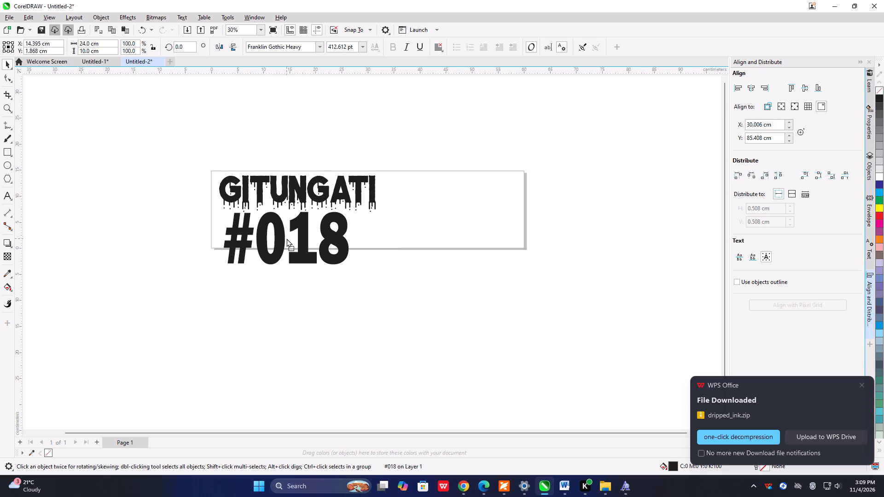
pyautogui.moveTo(286, 238); pyautogui.dragTo(285, 238)
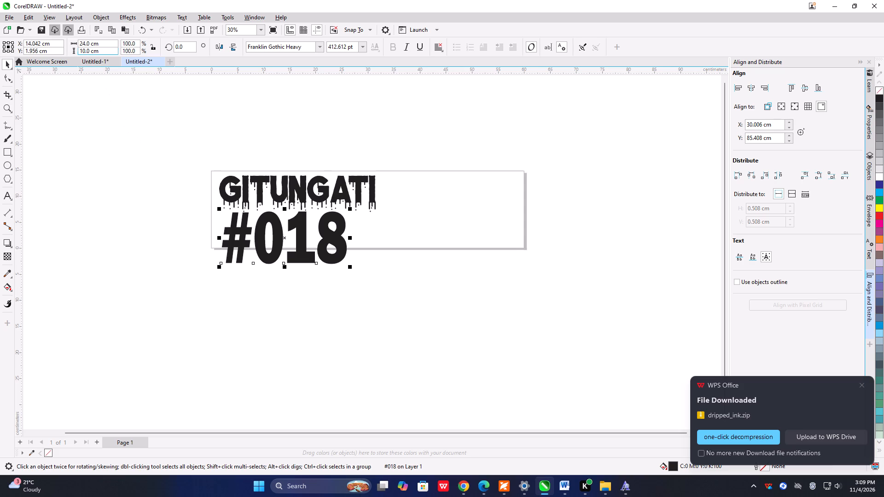
# Set the #018 text's height to 8 cm and shift its centre to about X 15.6 cm, Y 2.0 cm.
pyautogui.moveTo(105, 52); pyautogui.dragTo(57, 51)
pyautogui.press('8')
pyautogui.press('Return')
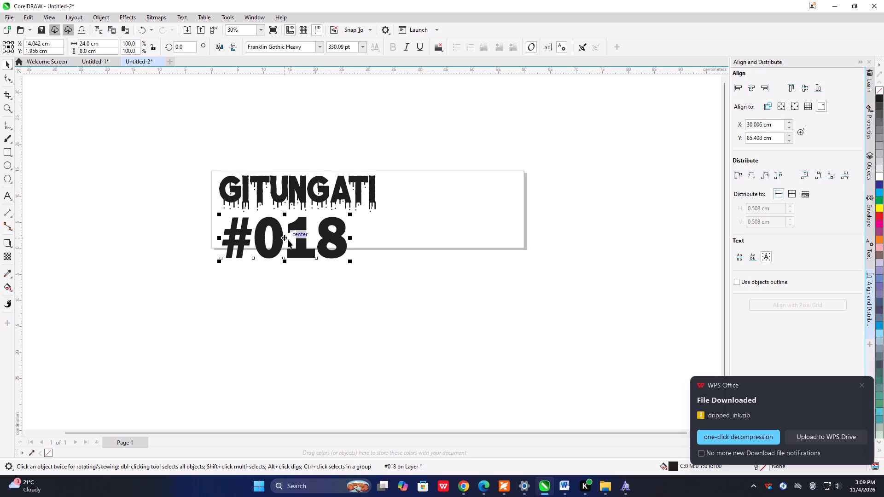
pyautogui.moveTo(282, 237); pyautogui.dragTo(283, 233)
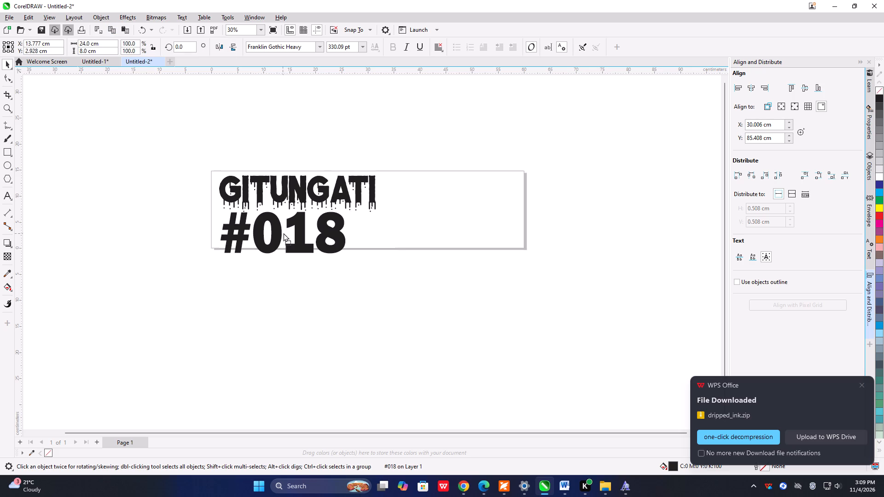
pyautogui.moveTo(283, 233); pyautogui.dragTo(293, 238)
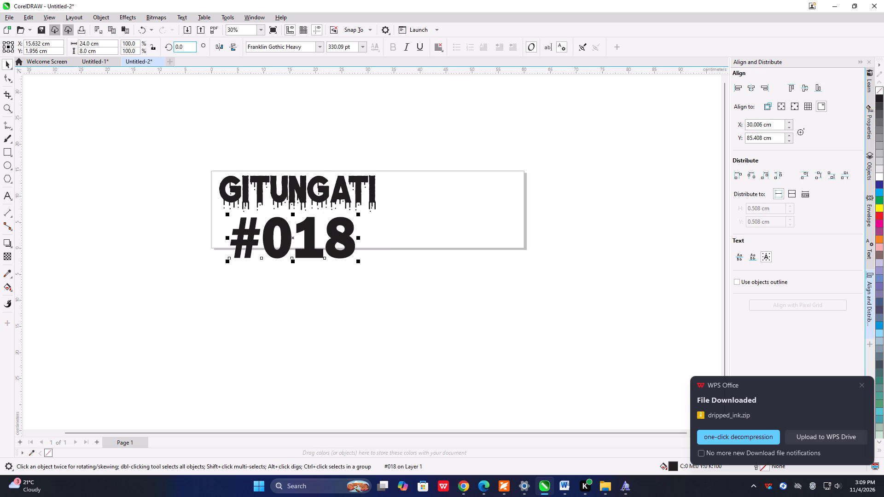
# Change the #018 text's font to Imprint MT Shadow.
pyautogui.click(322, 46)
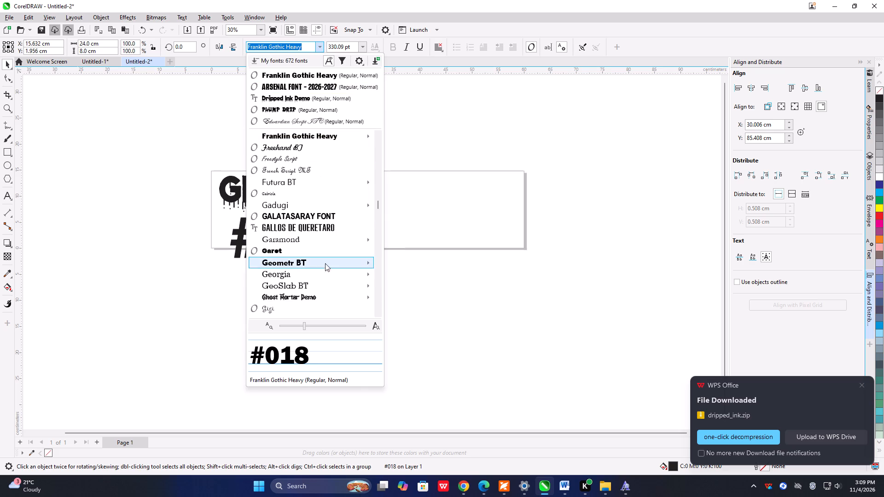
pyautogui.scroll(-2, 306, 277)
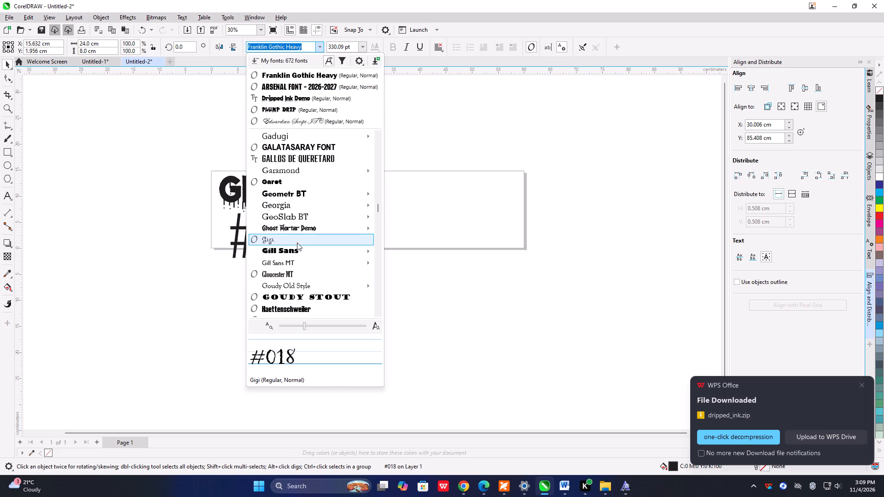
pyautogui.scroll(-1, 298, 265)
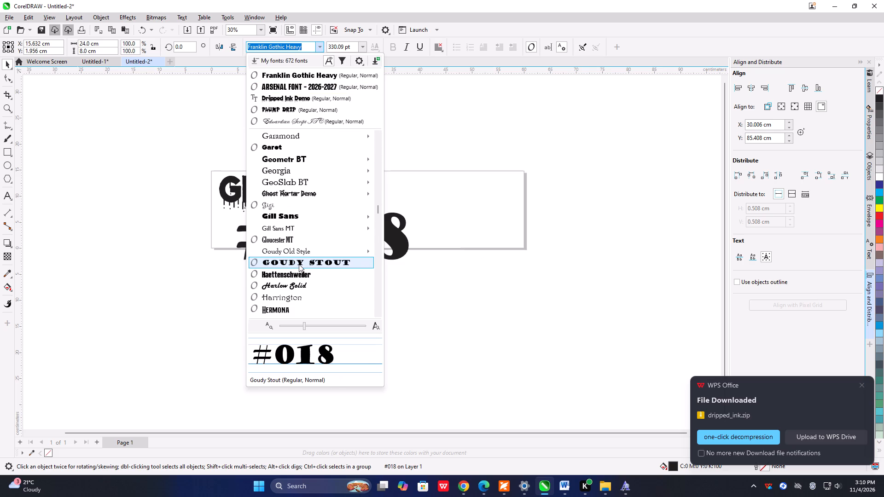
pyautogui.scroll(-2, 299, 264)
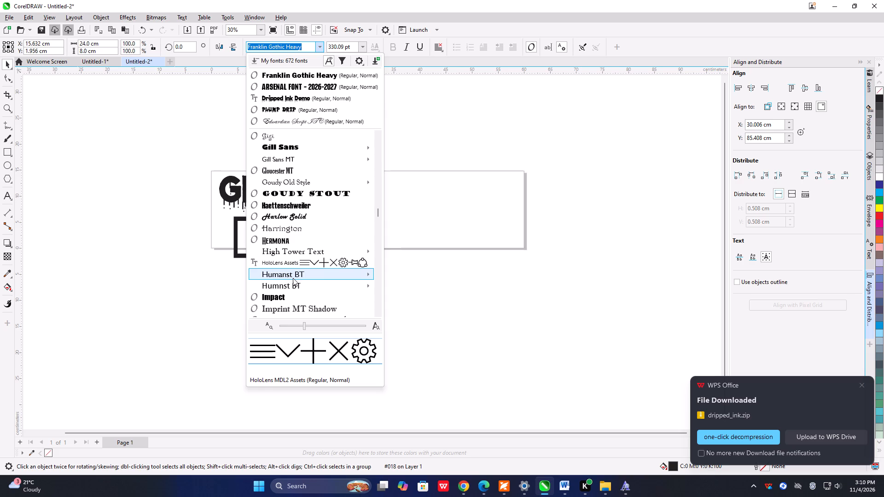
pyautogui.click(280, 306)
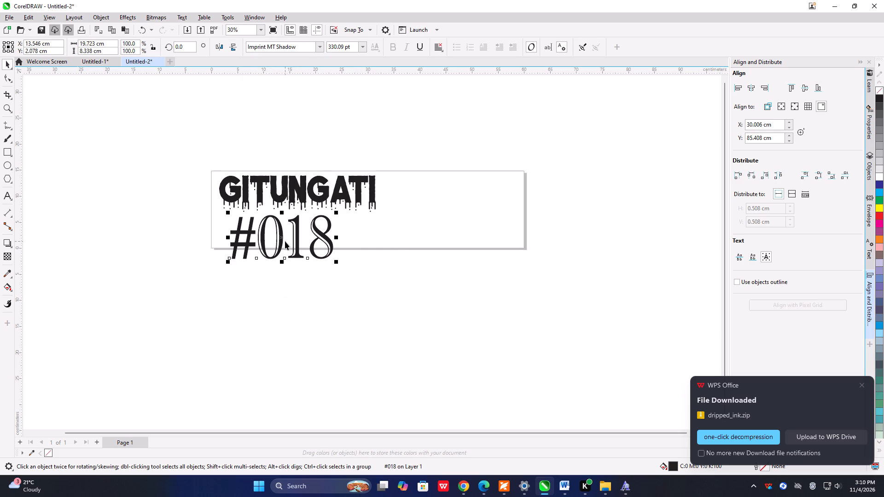
# Move the #018 text closer beneath GITUNGATI, with its centre at about X 14.1 cm, Y 2.7 cm.
pyautogui.moveTo(283, 238); pyautogui.dragTo(285, 234)
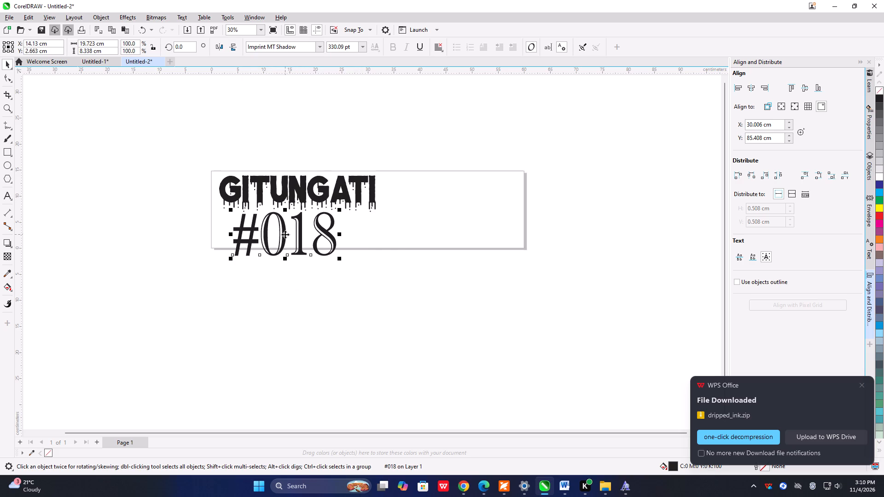
# Browse the installed fonts and change the #018 text's font to Rayados 25-26 Tipografstore.
pyautogui.click(319, 46)
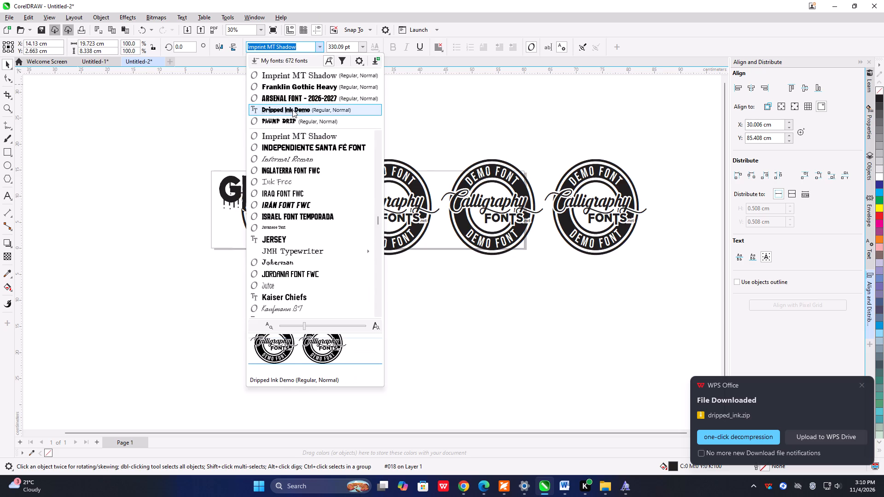
pyautogui.click(113, 337)
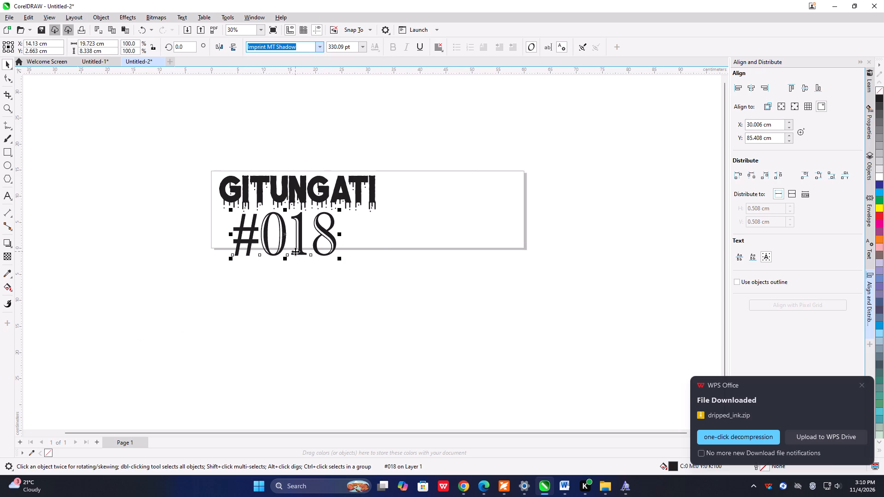
pyautogui.click(319, 45)
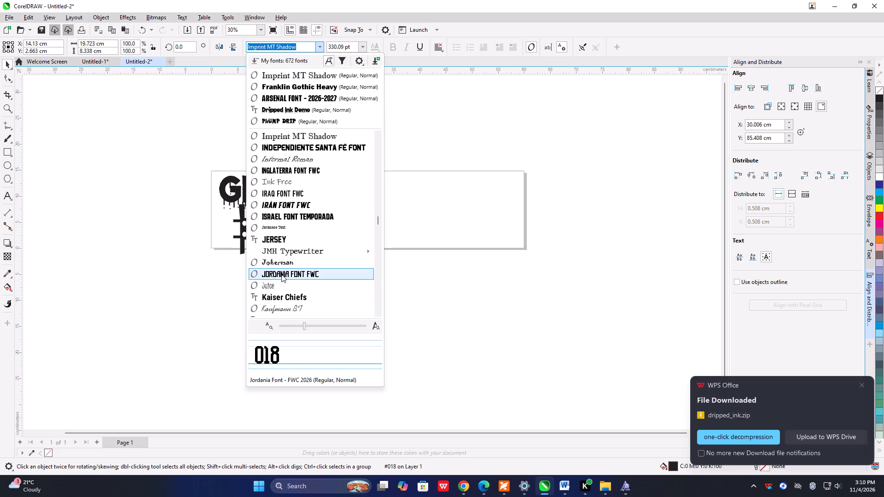
pyautogui.scroll(-1, 282, 284)
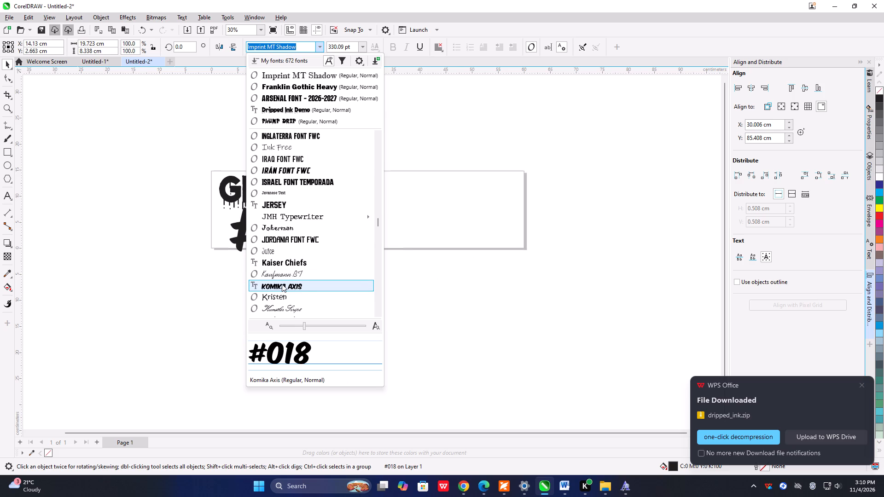
pyautogui.scroll(-2, 282, 284)
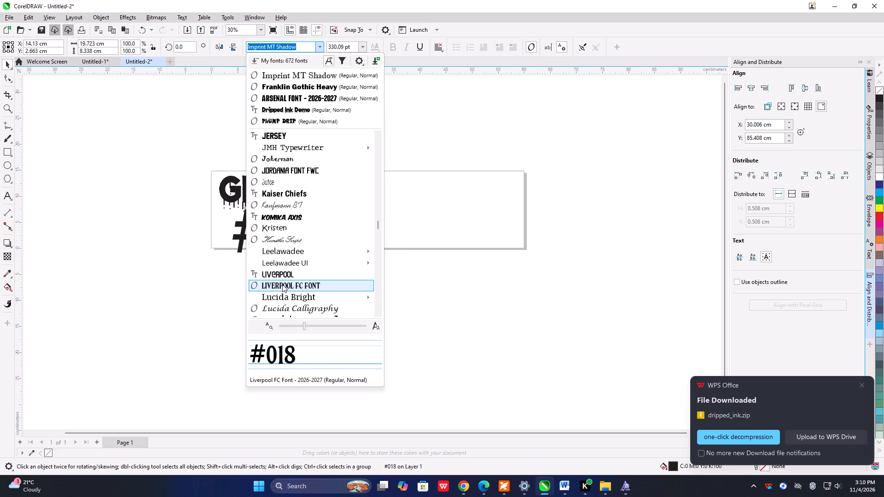
pyautogui.scroll(-3, 282, 284)
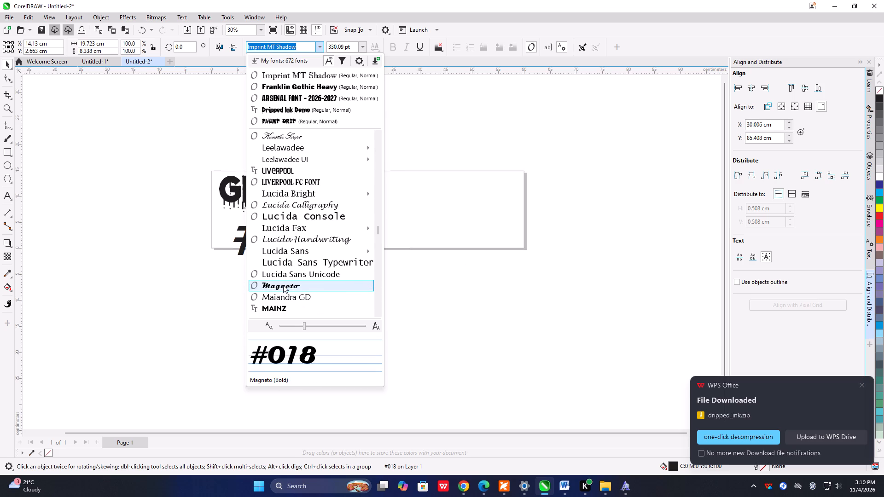
pyautogui.scroll(-4, 283, 285)
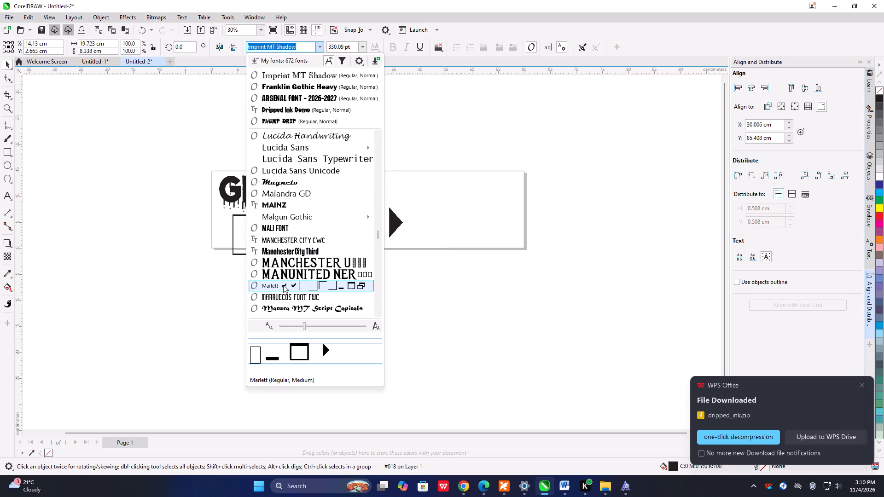
pyautogui.scroll(-2, 283, 285)
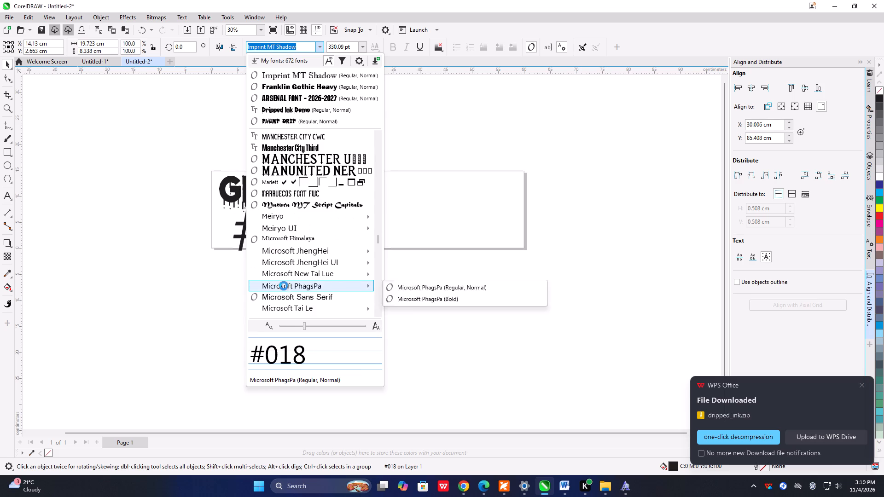
pyautogui.scroll(-5, 284, 286)
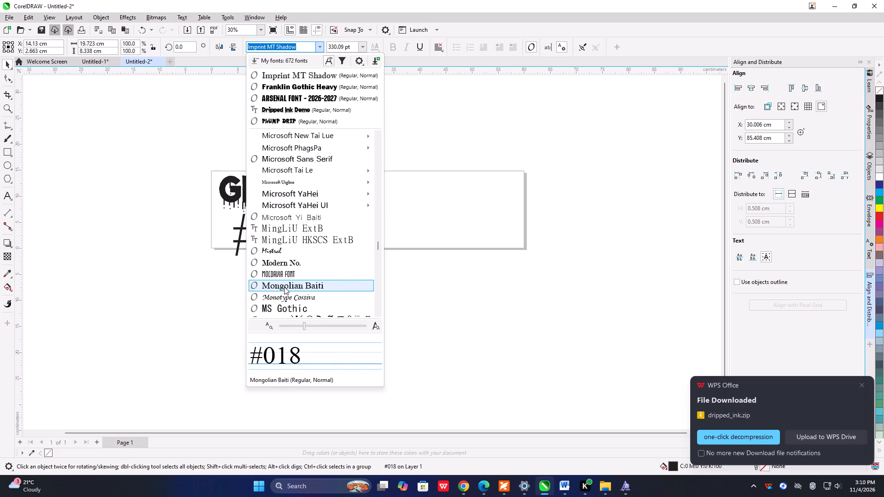
pyautogui.scroll(-3, 284, 287)
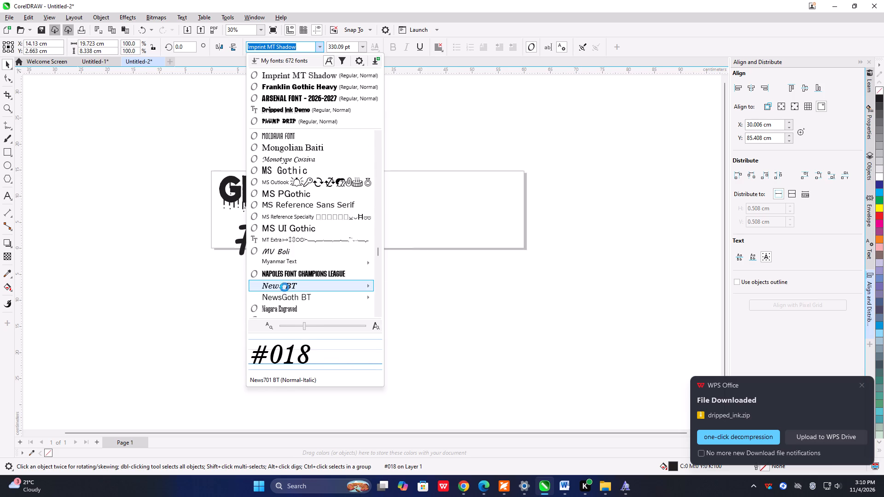
pyautogui.scroll(-3, 285, 287)
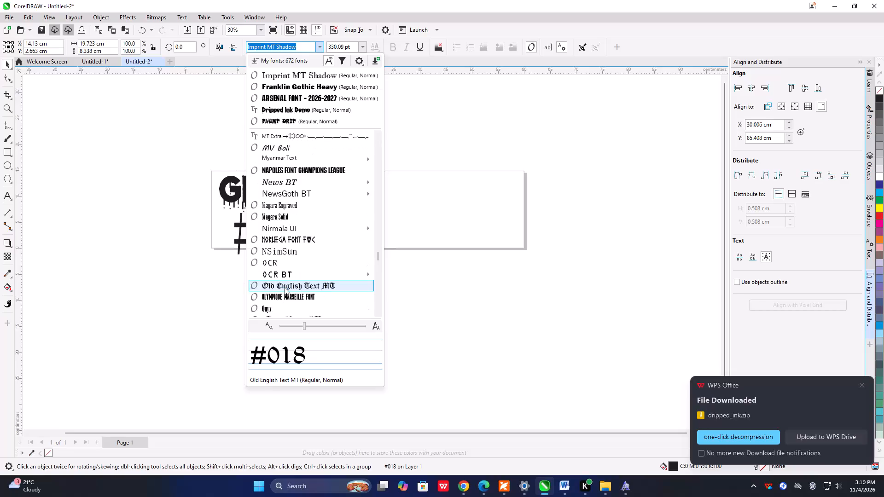
pyautogui.scroll(-2, 285, 287)
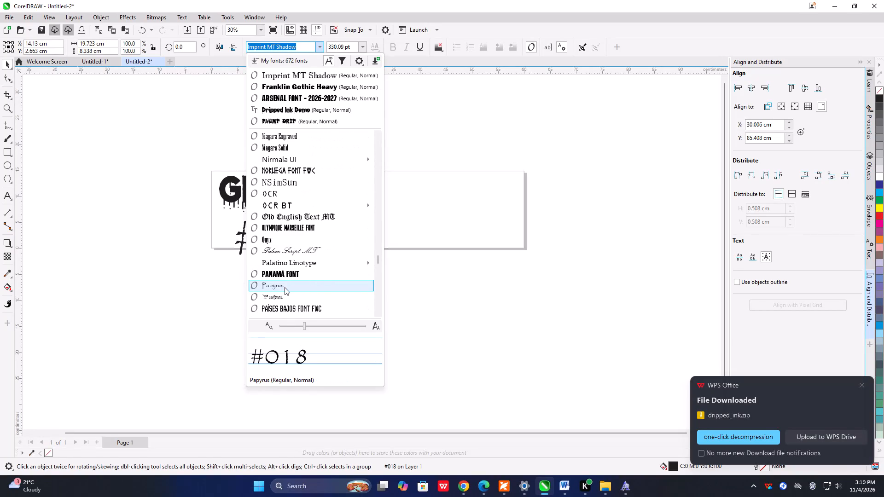
pyautogui.scroll(-4, 285, 287)
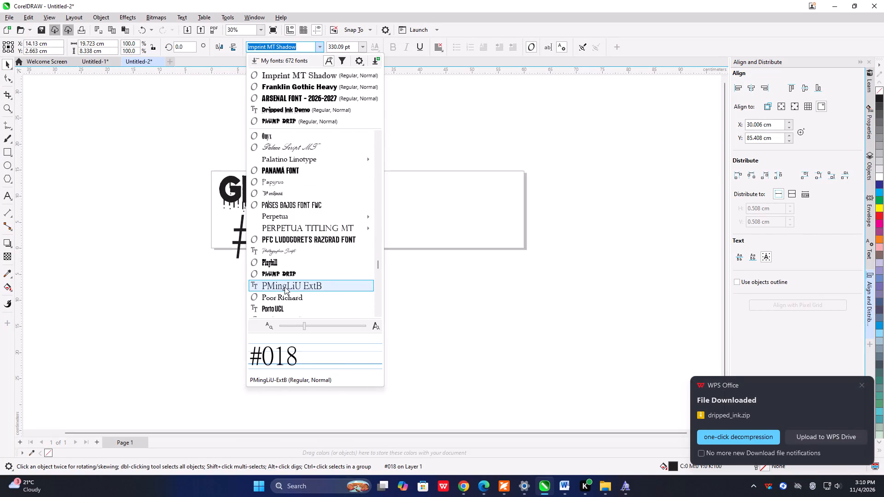
pyautogui.scroll(-2, 285, 287)
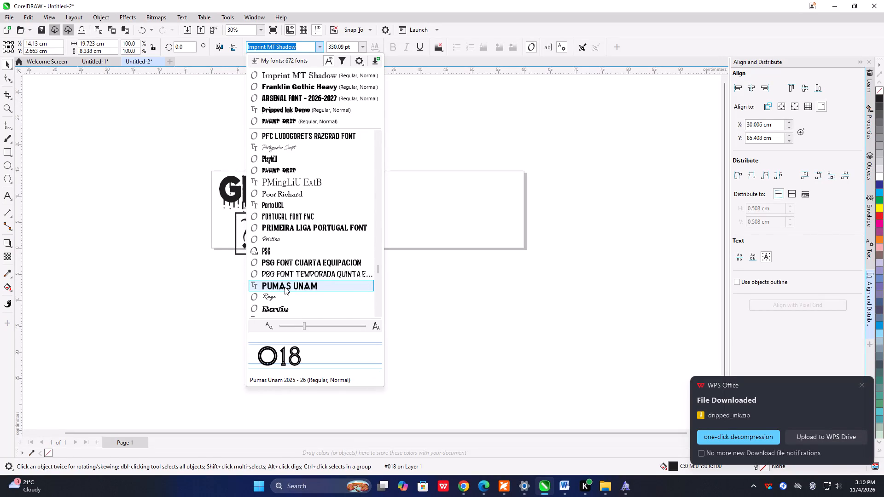
pyautogui.scroll(1, 285, 287)
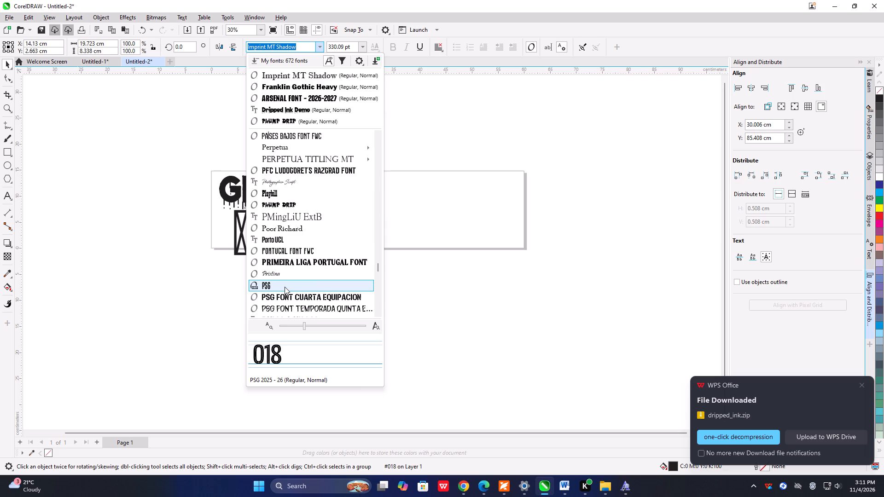
pyautogui.scroll(-1, 285, 287)
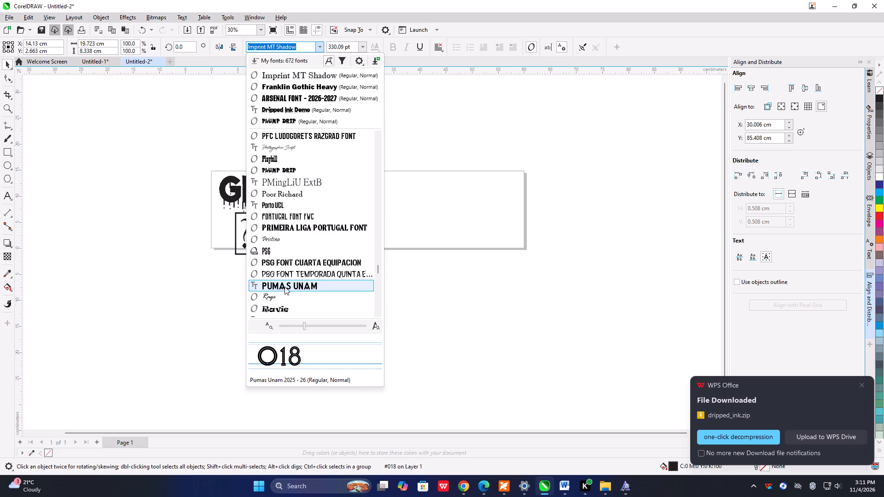
pyautogui.scroll(-1, 285, 287)
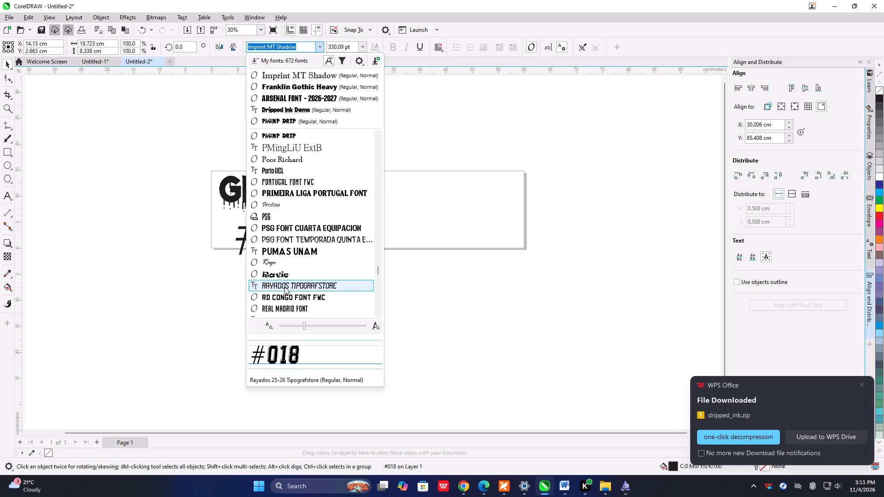
pyautogui.click(285, 287)
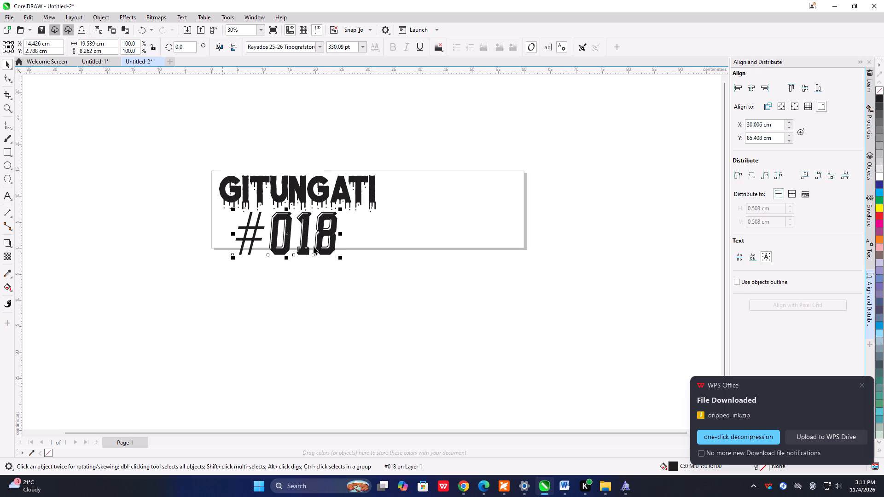
# Delete the # character from the #018 text so that it reads 018.
pyautogui.scroll(3, 314, 246)
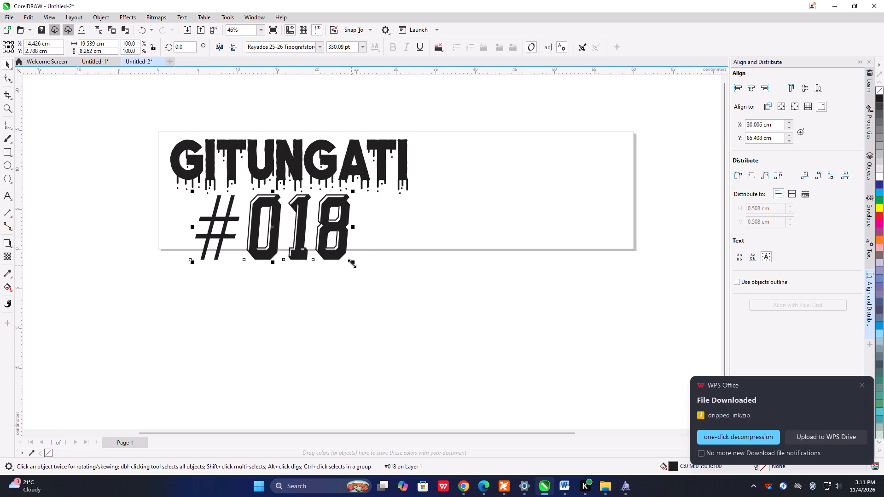
pyautogui.click(353, 262)
pyautogui.click(7, 199)
pyautogui.click(237, 232)
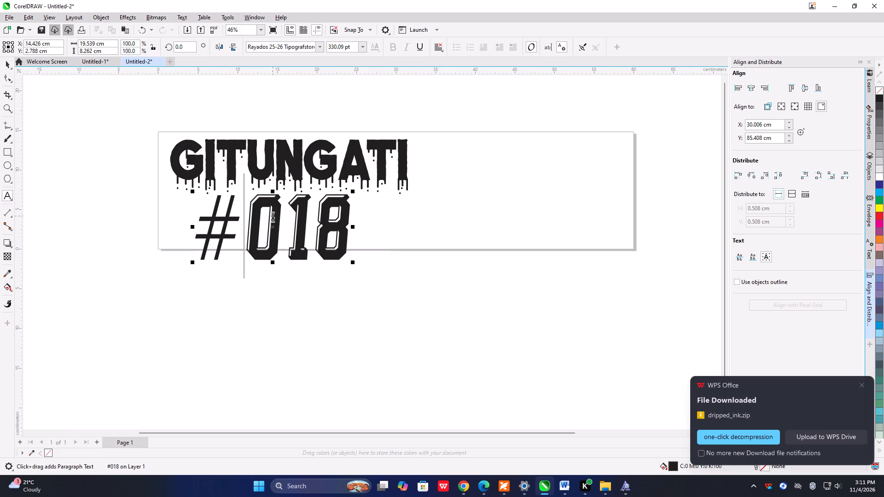
pyautogui.press('BackSpace')
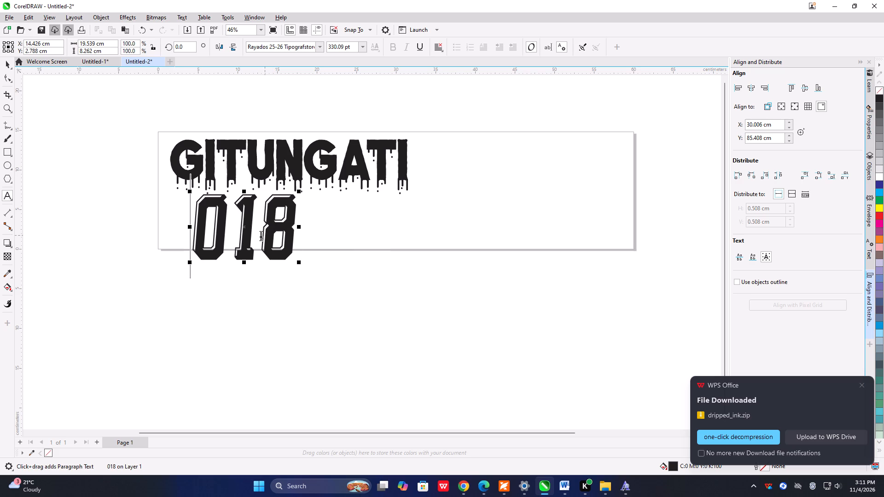
# Move the 018 text beside the end of GITUNGATI, with its centre at about X 40.9 cm, Y 9.9 cm.
pyautogui.moveTo(245, 228); pyautogui.dragTo(450, 189)
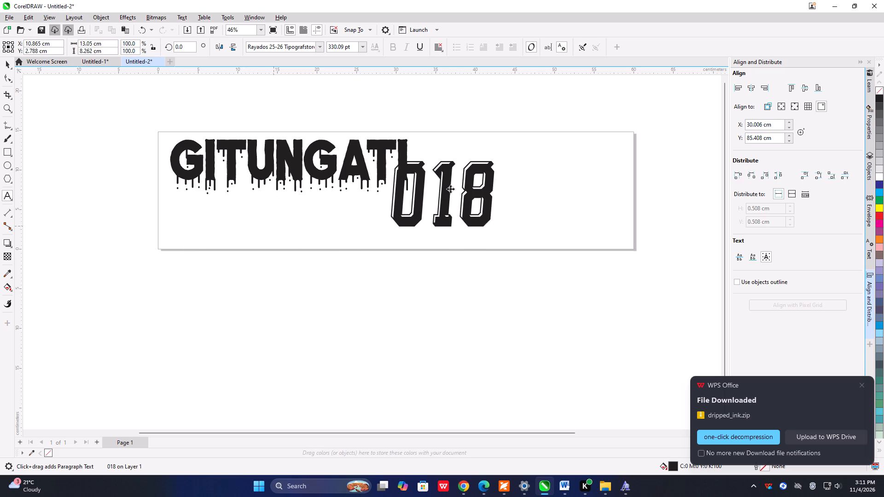
pyautogui.moveTo(450, 189); pyautogui.dragTo(483, 172)
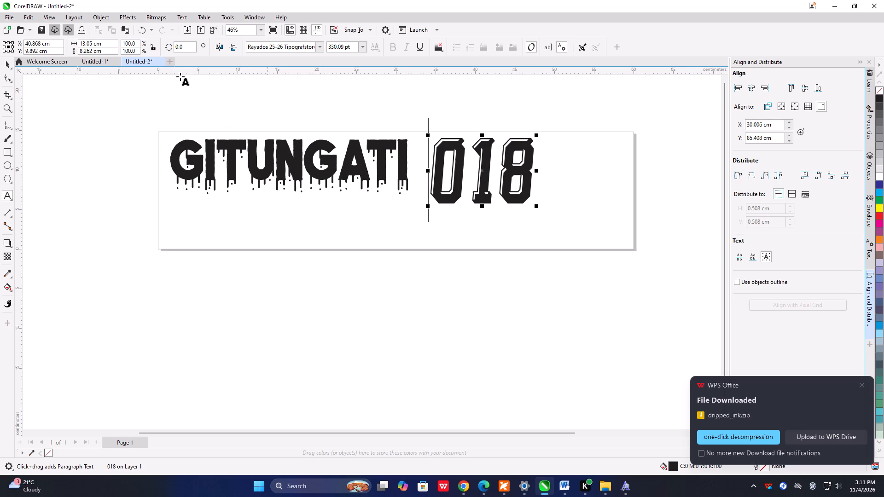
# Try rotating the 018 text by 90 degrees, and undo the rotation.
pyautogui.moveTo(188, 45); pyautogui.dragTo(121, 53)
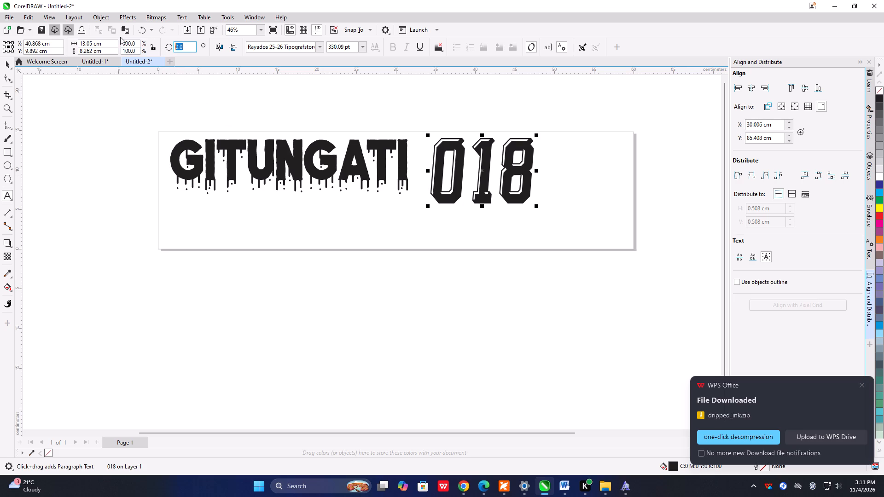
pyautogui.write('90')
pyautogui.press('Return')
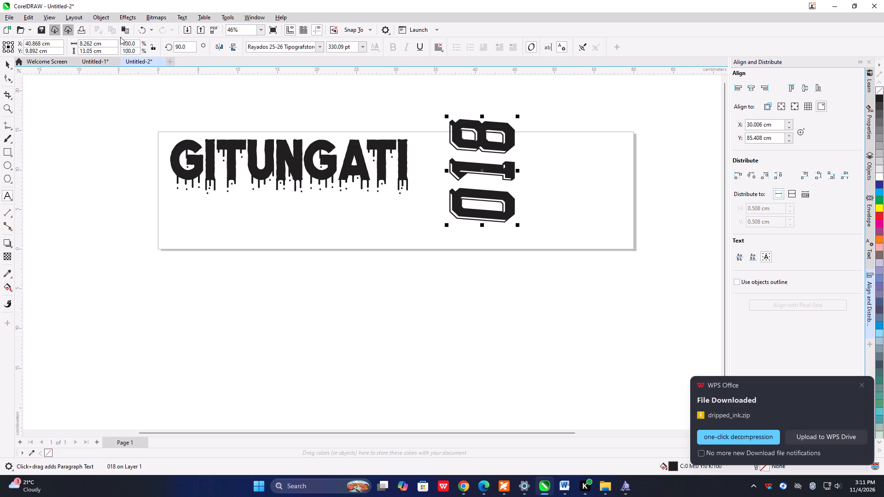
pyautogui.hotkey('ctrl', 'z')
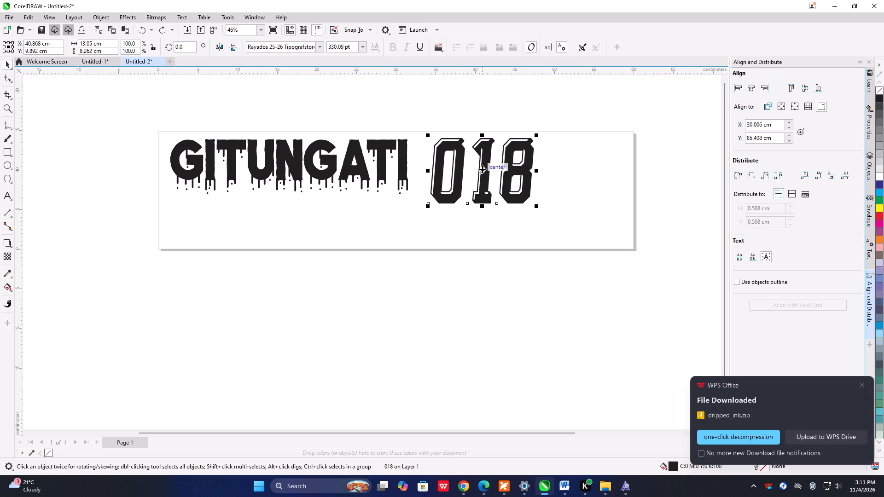
# Space the texts along one row, with GITUNGATI centred at about X 19 cm and 018 at about X 45.5 cm, Y 9.8 cm.
pyautogui.moveTo(482, 169); pyautogui.dragTo(516, 169)
pyautogui.click(274, 161)
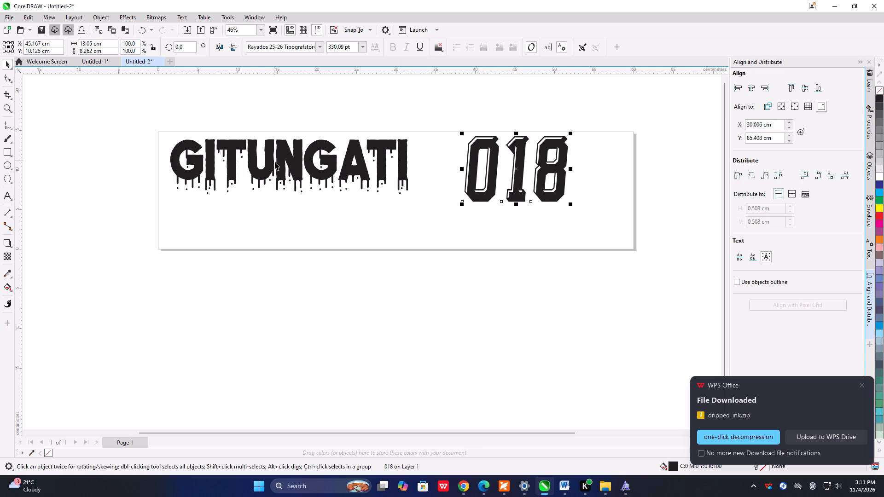
pyautogui.moveTo(288, 167); pyautogui.dragTo(311, 168)
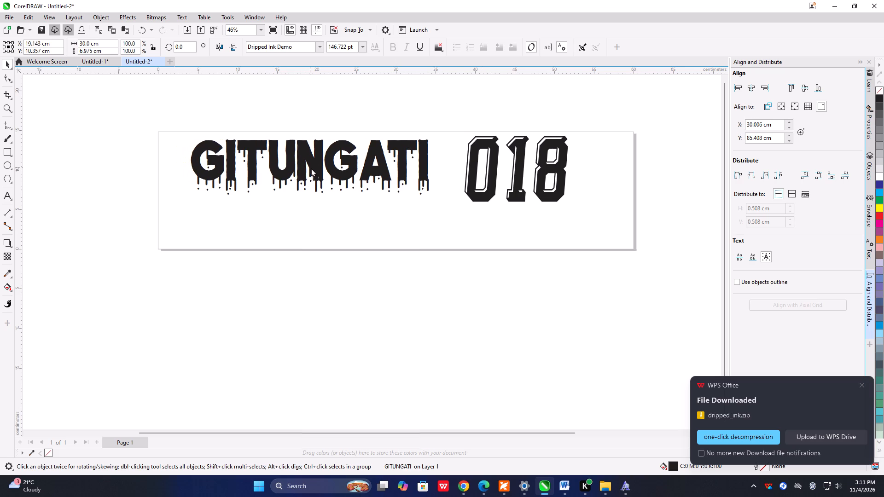
pyautogui.moveTo(311, 168); pyautogui.dragTo(311, 171)
pyautogui.click(522, 185)
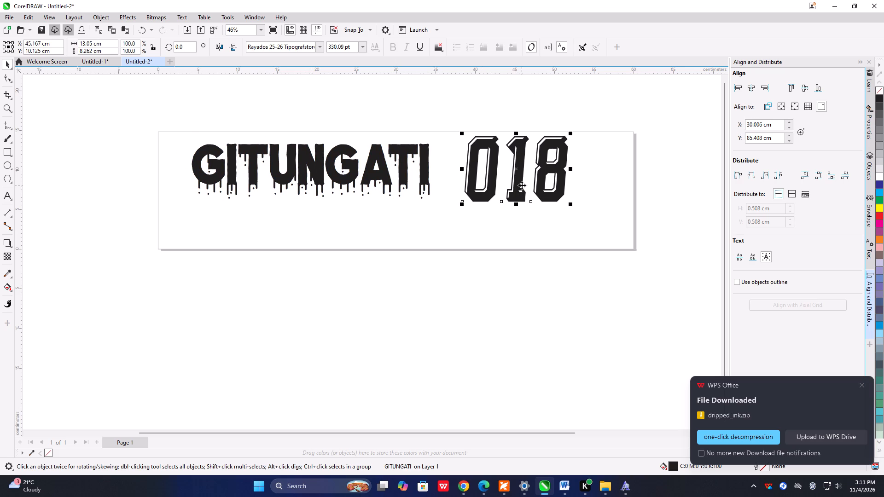
pyautogui.click(519, 173)
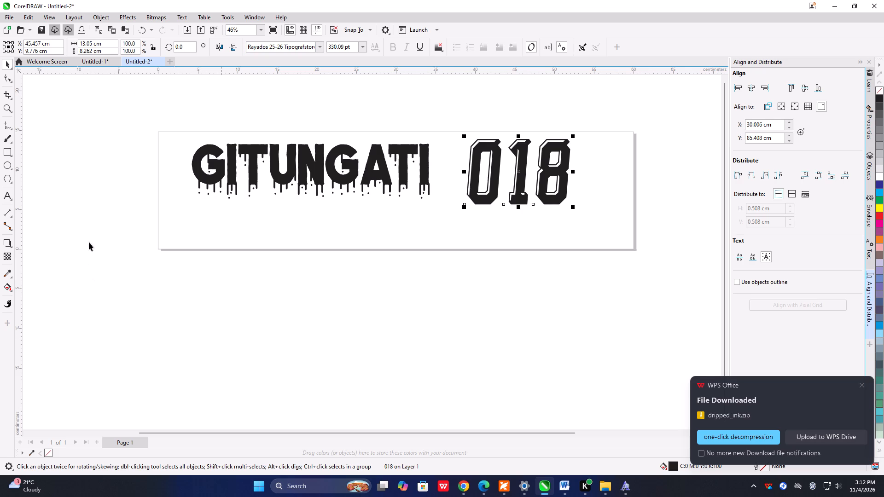
# Move the 018 text slightly closer to GITUNGATI, with its centre at about X 44.2 cm, Y 9.8 cm.
pyautogui.moveTo(158, 98); pyautogui.dragTo(647, 275)
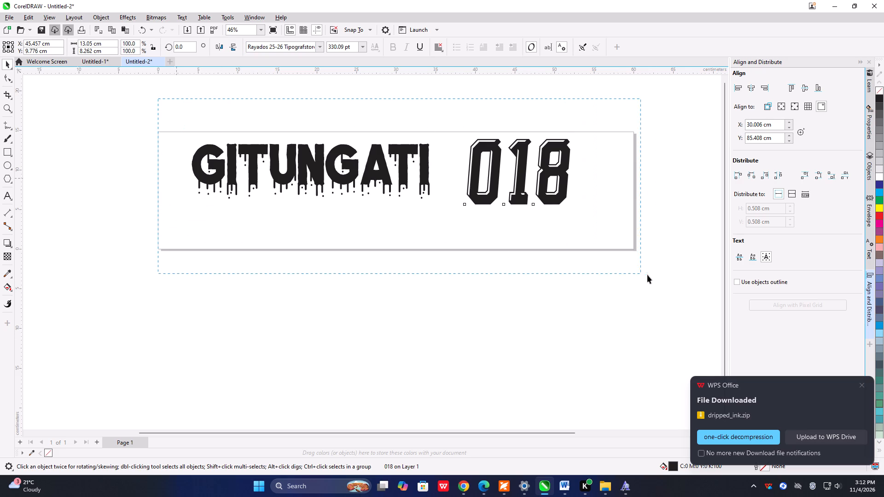
pyautogui.moveTo(647, 275); pyautogui.dragTo(657, 277)
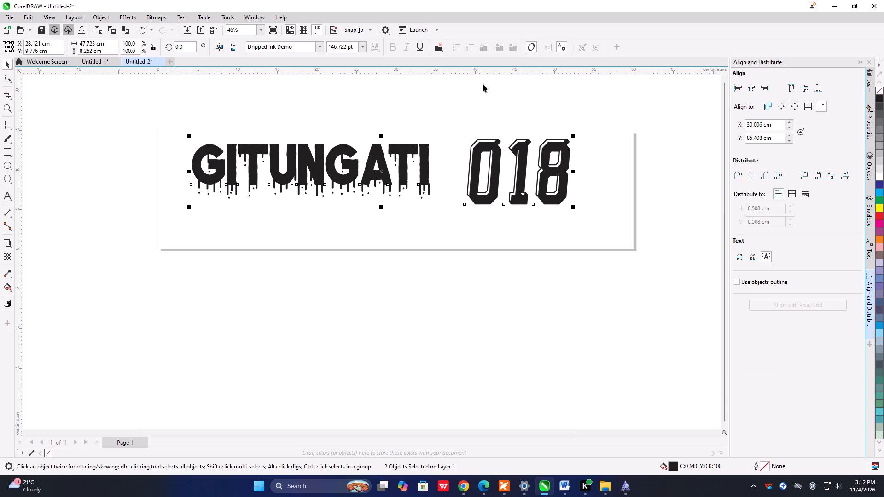
pyautogui.click(494, 343)
pyautogui.click(527, 192)
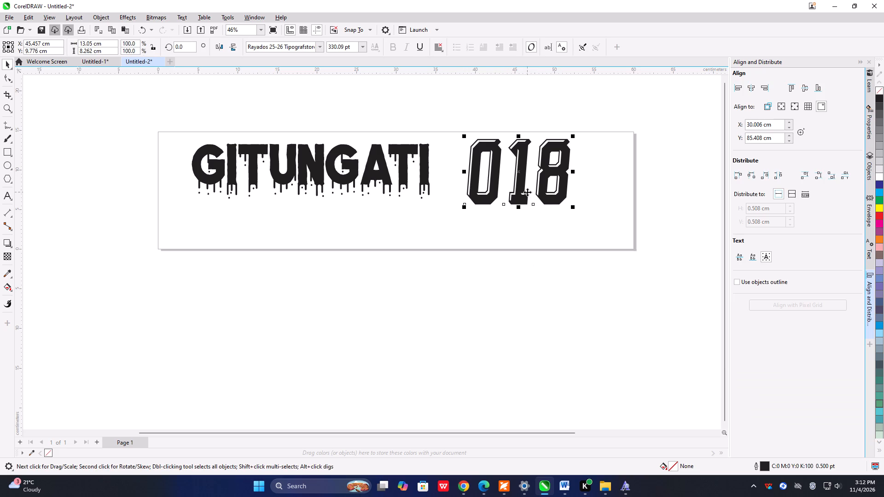
pyautogui.moveTo(520, 176); pyautogui.dragTo(509, 172)
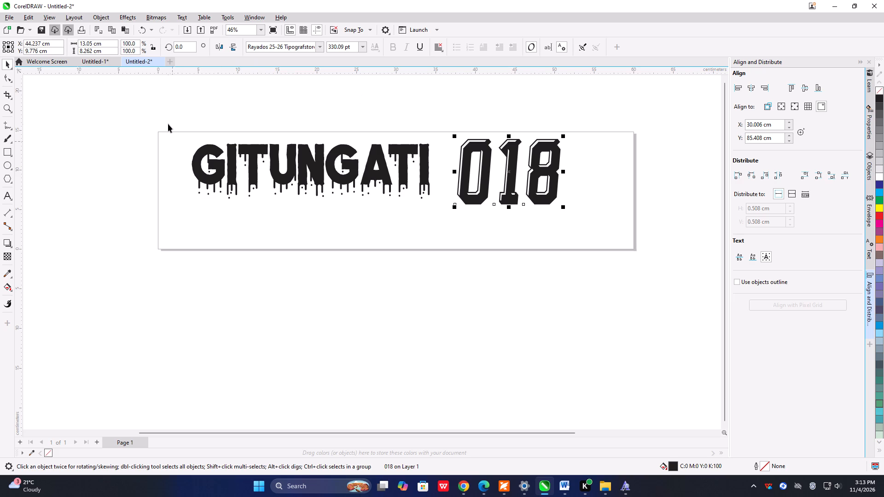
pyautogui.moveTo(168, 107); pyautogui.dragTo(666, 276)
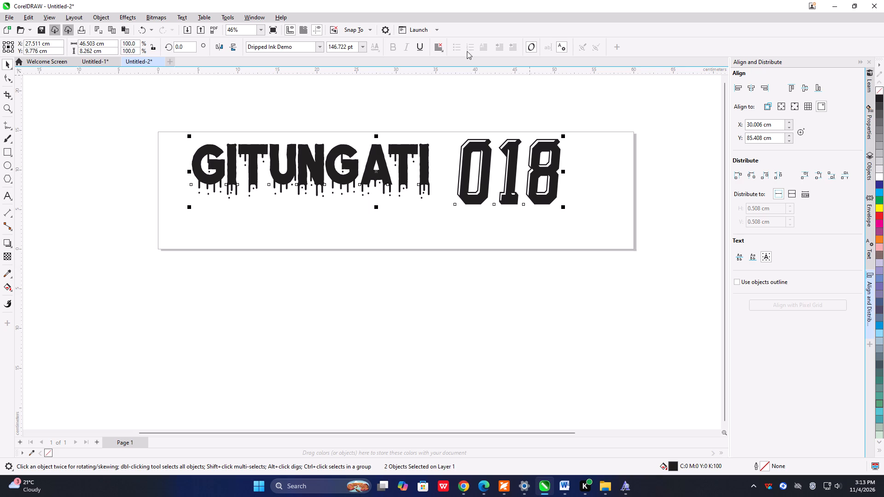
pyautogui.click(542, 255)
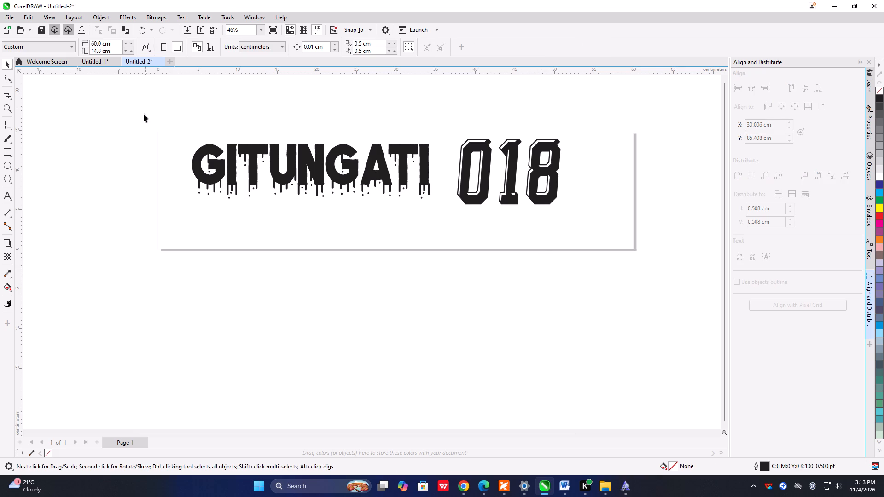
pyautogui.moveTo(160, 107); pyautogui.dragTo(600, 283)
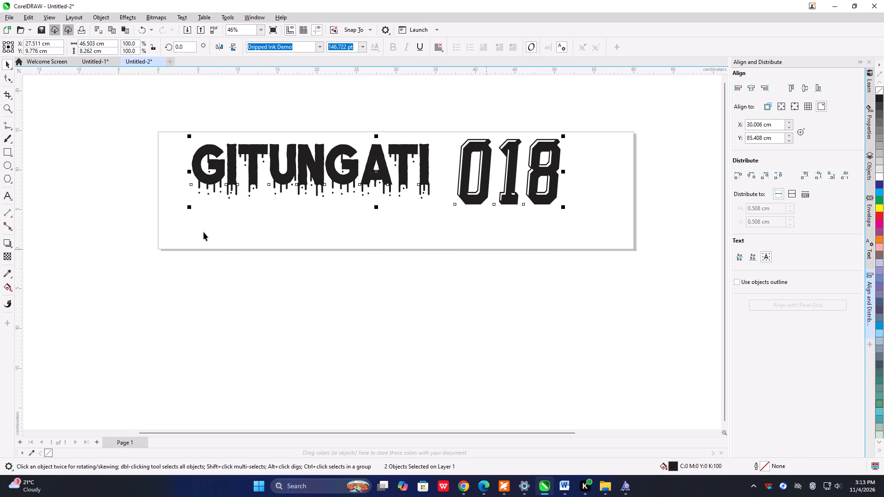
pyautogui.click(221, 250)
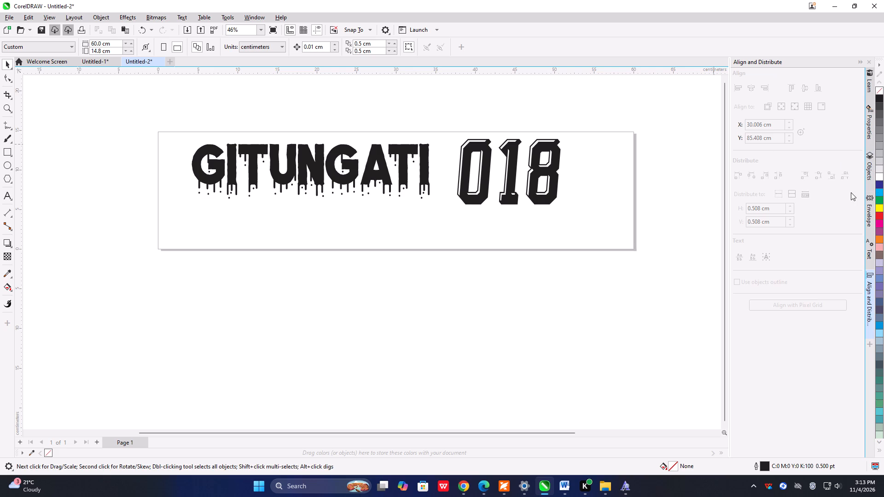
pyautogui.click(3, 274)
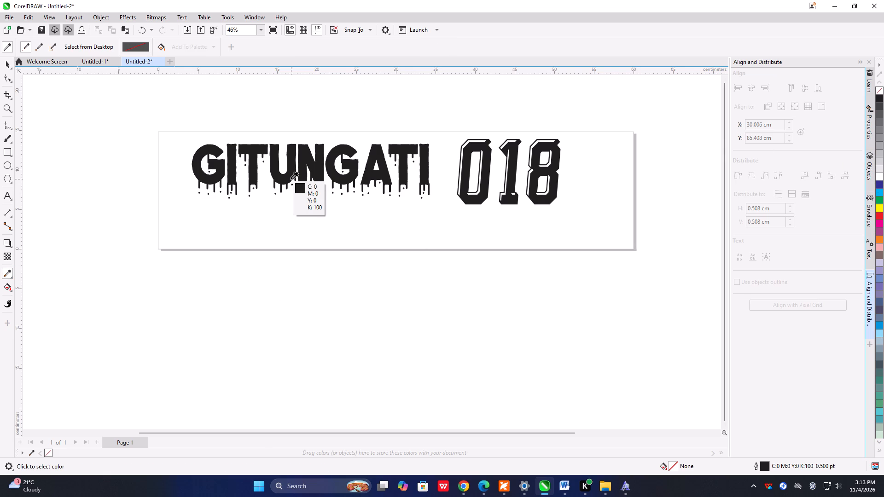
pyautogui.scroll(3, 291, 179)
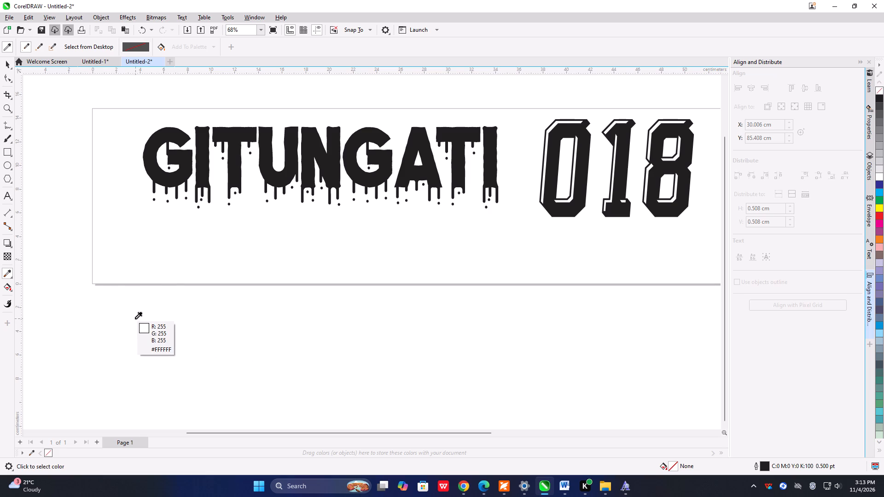
# Smart Fill the outer and inner white highlights of the digit 0 and colour both black with C100 M100 Y100 K100.
pyautogui.click(2, 287)
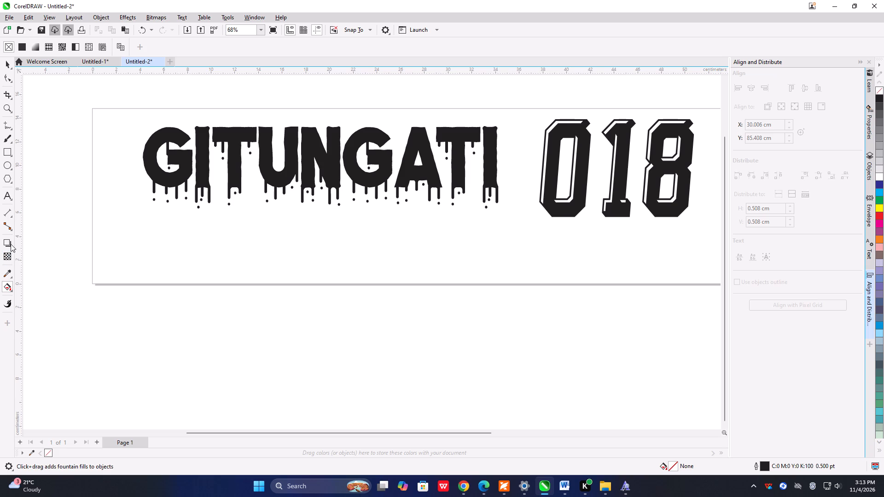
pyautogui.click(11, 291)
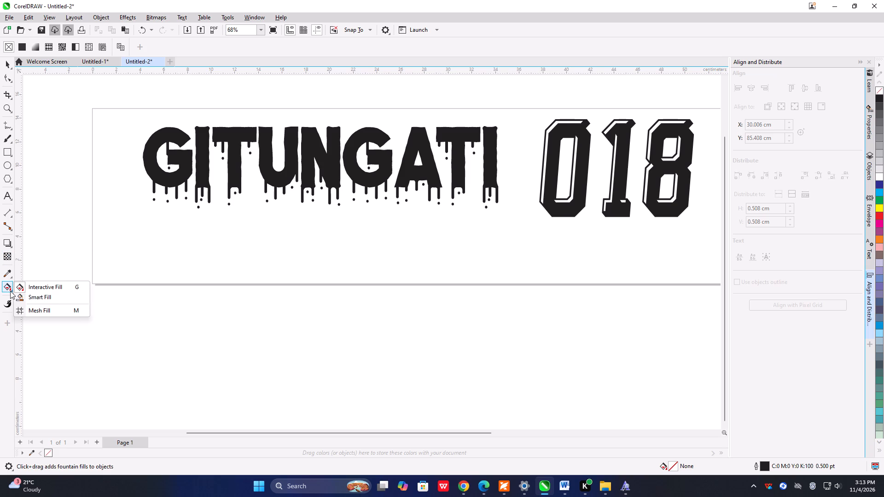
pyautogui.click(31, 299)
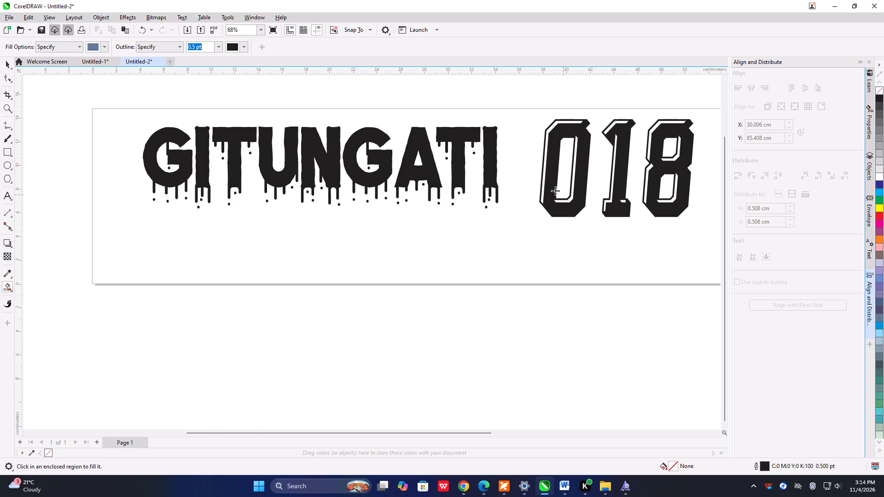
pyautogui.scroll(3, 547, 187)
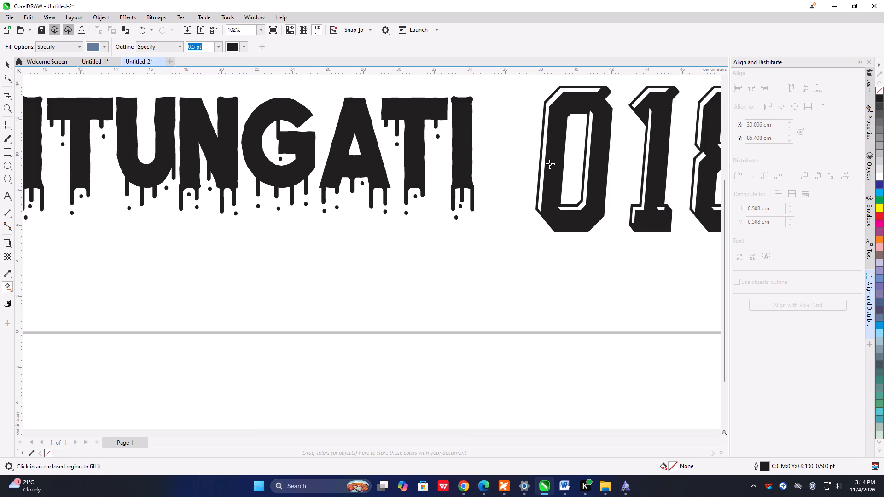
pyautogui.click(552, 98)
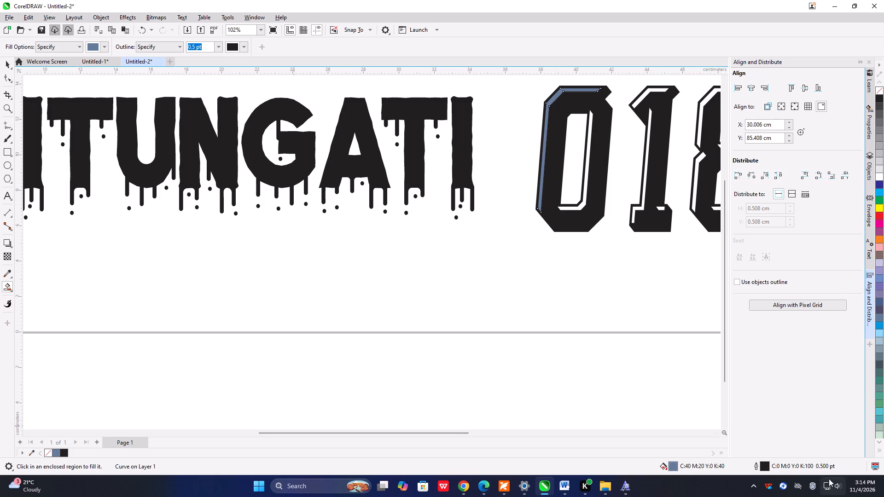
pyautogui.click(878, 438)
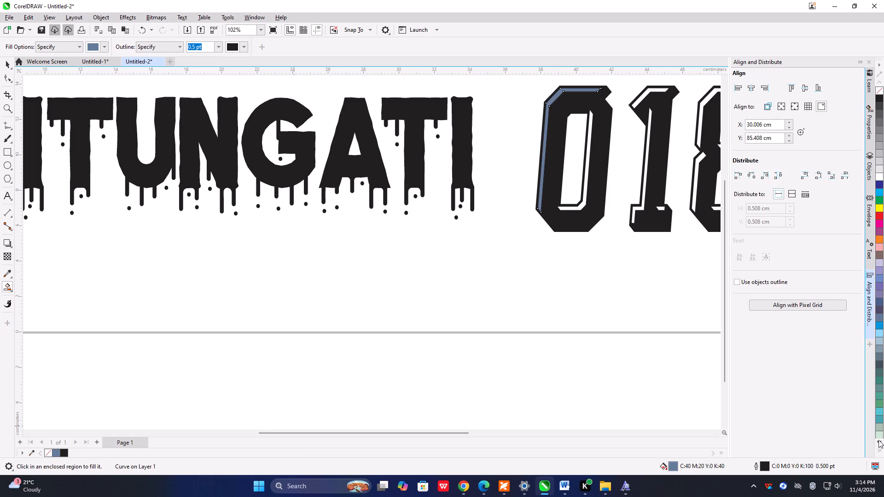
pyautogui.tripleClick(878, 440)
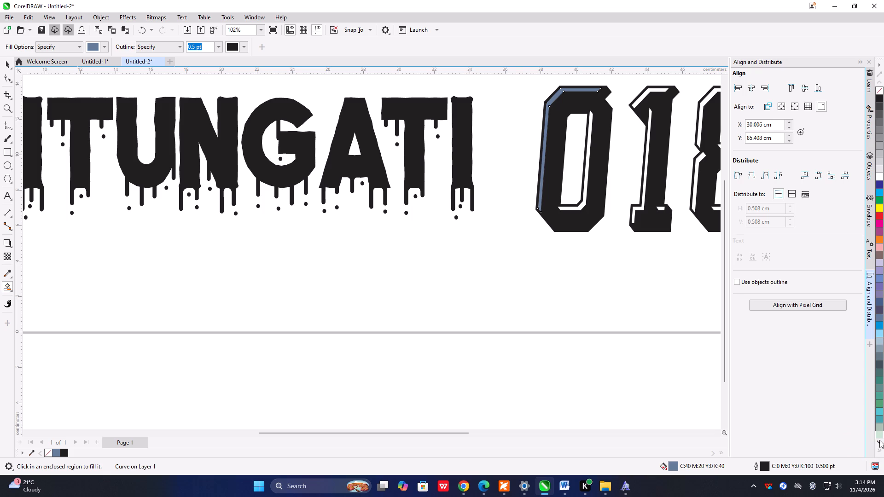
pyautogui.click(880, 441)
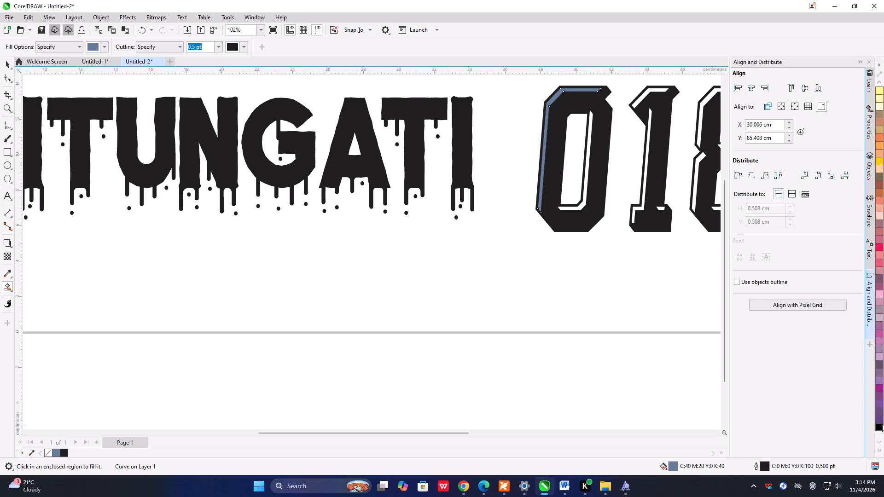
pyautogui.click(879, 424)
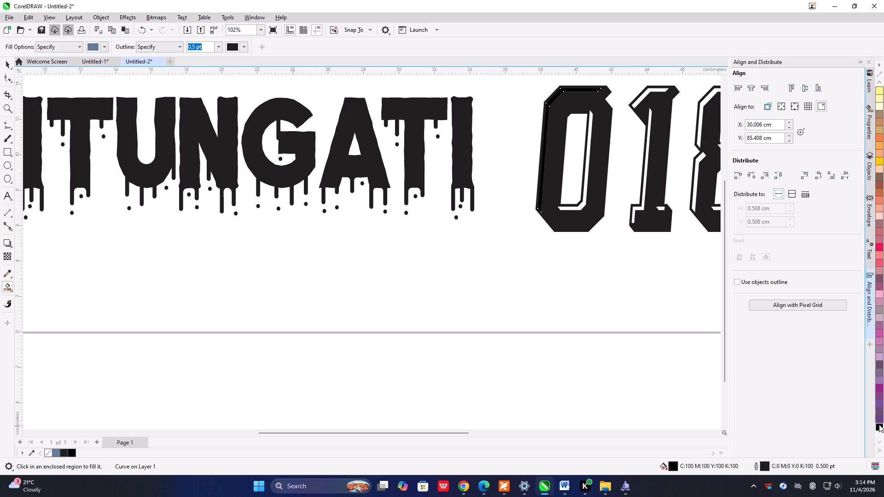
pyautogui.click(579, 208)
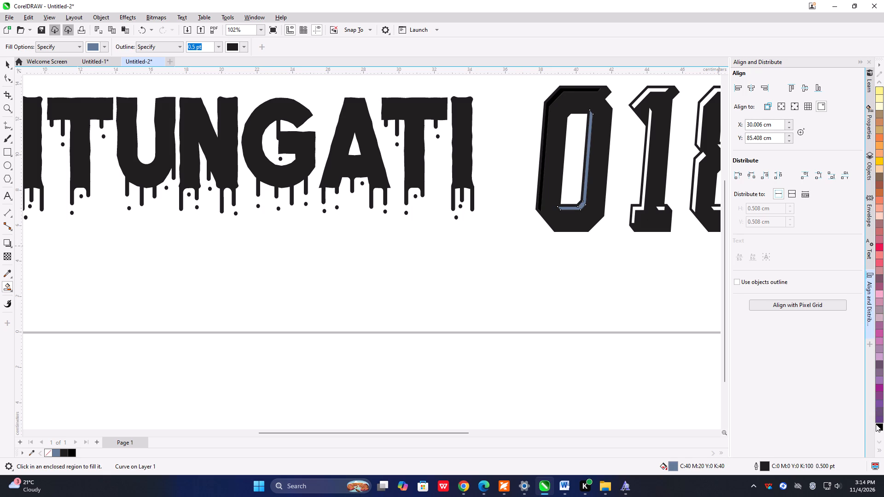
pyautogui.click(878, 425)
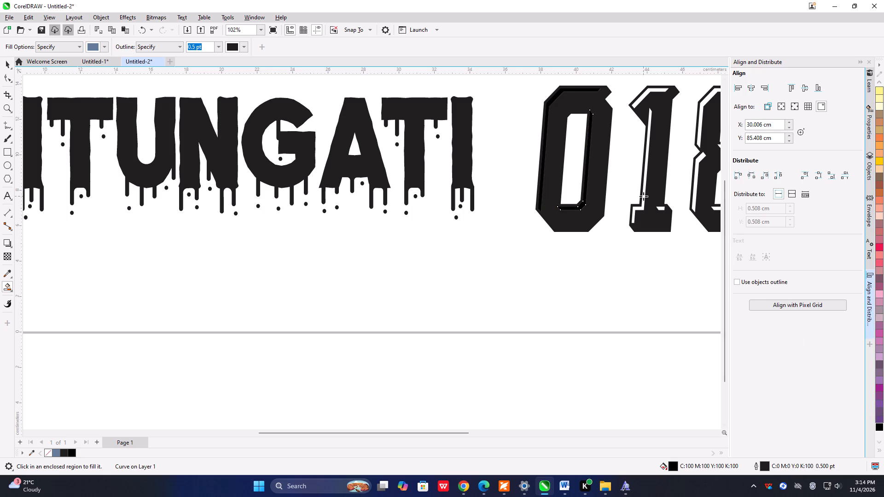
# Smart Fill the stem, base and top highlights of the digit 1 and colour all three black with C100 M100 Y100 K100.
pyautogui.click(643, 196)
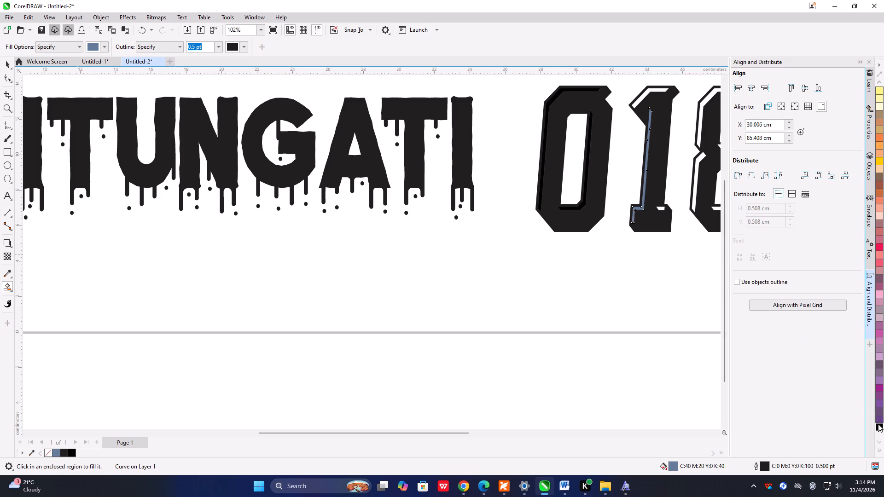
pyautogui.click(878, 423)
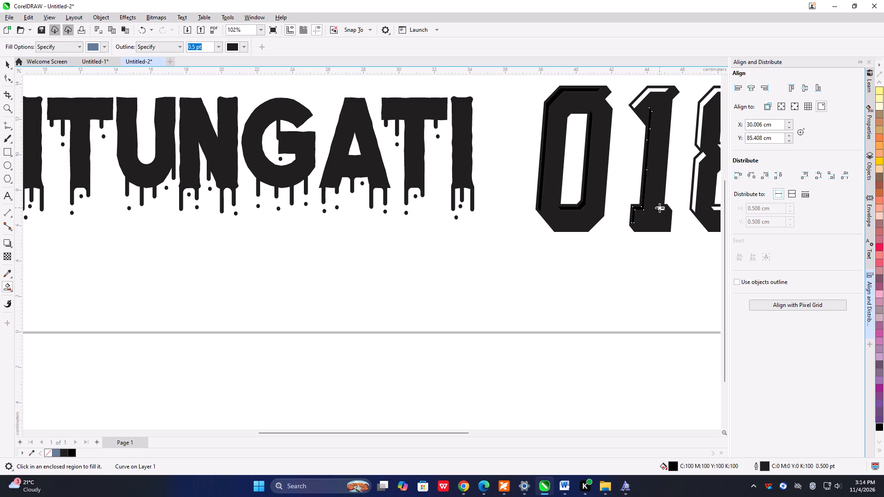
pyautogui.click(659, 208)
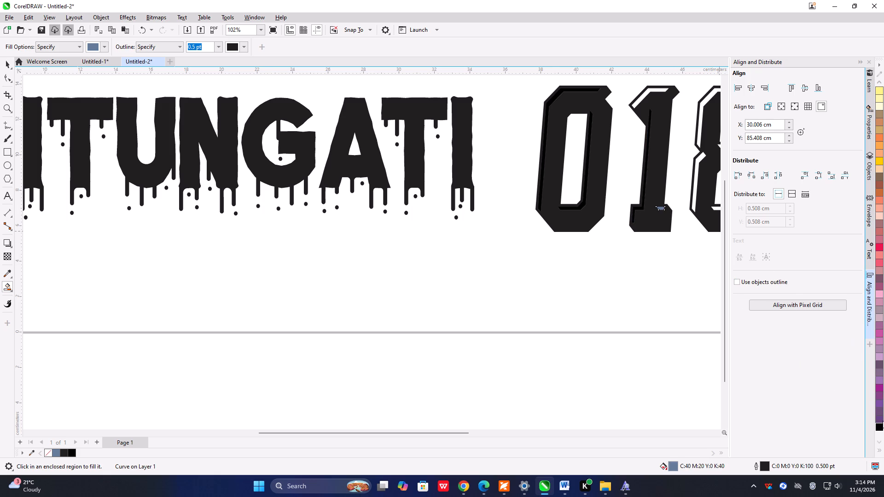
pyautogui.click(879, 425)
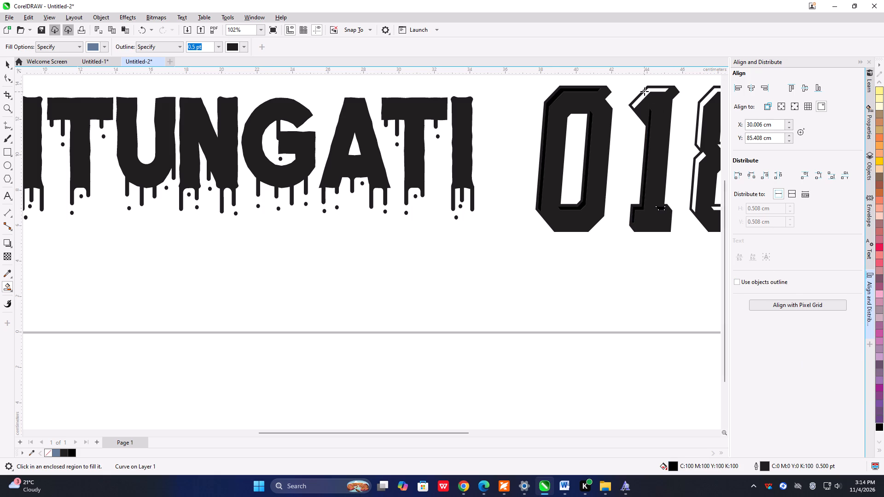
pyautogui.click(645, 93)
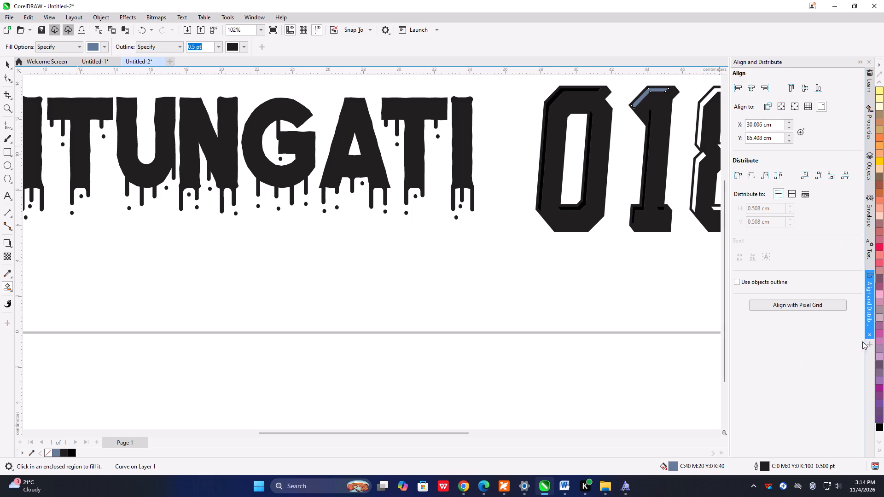
pyautogui.click(879, 422)
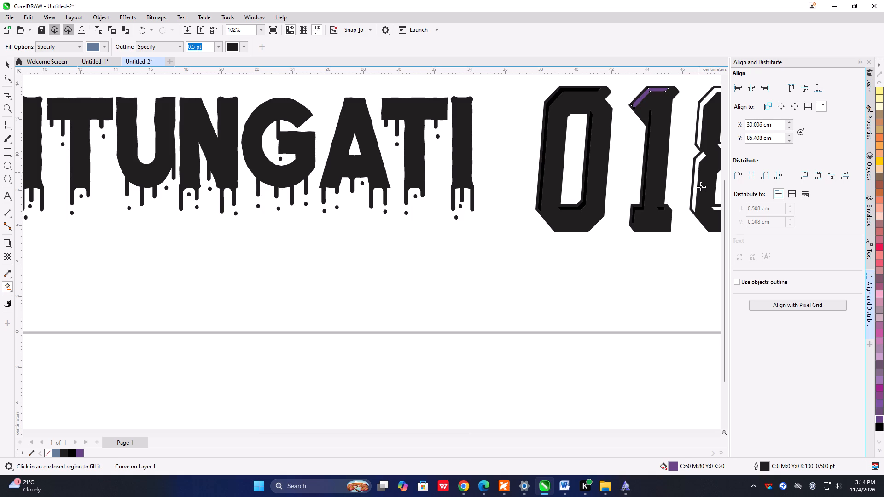
pyautogui.click(877, 424)
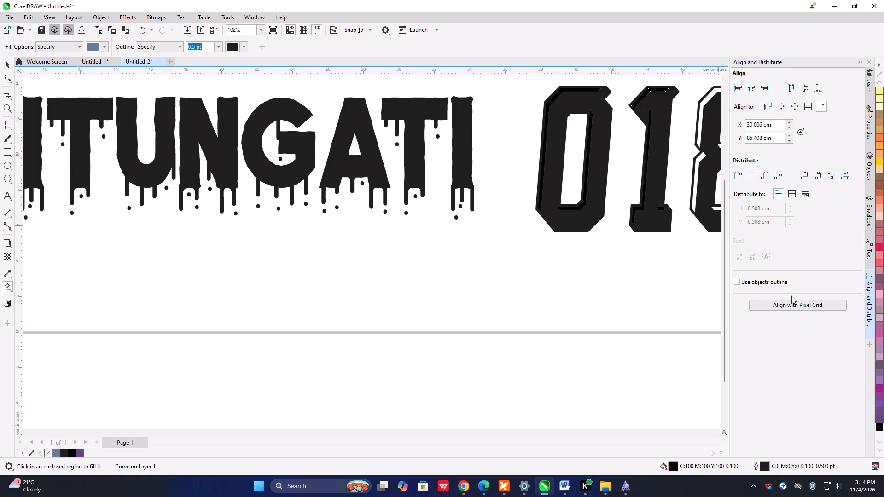
# Smart Fill the two outer and two inner highlights of the digit 8 and colour them black with C100 M100 Y100 K100.
pyautogui.click(698, 130)
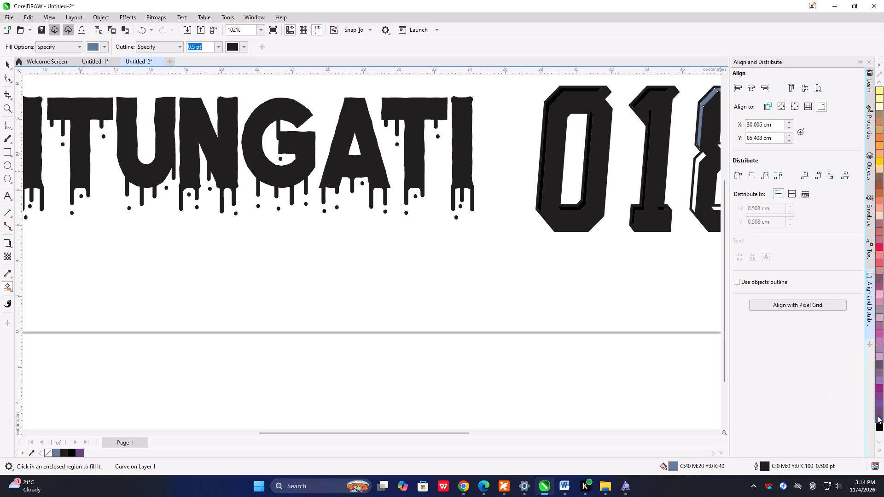
pyautogui.click(878, 423)
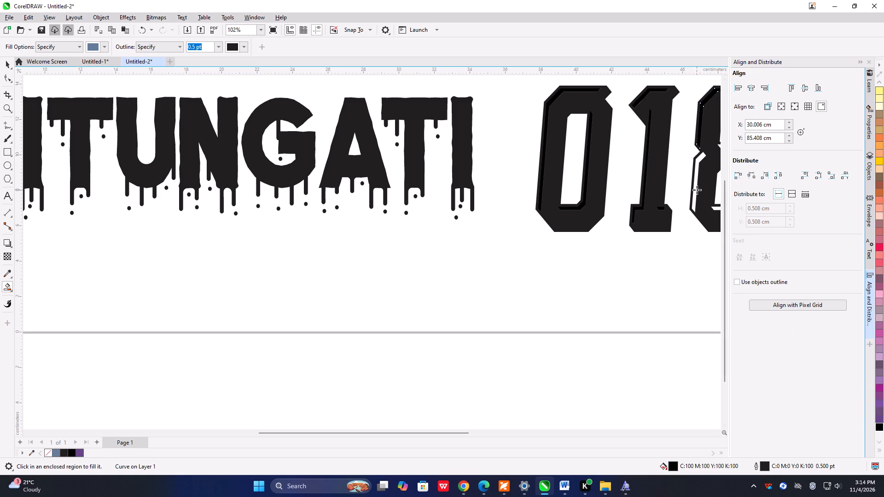
pyautogui.click(695, 190)
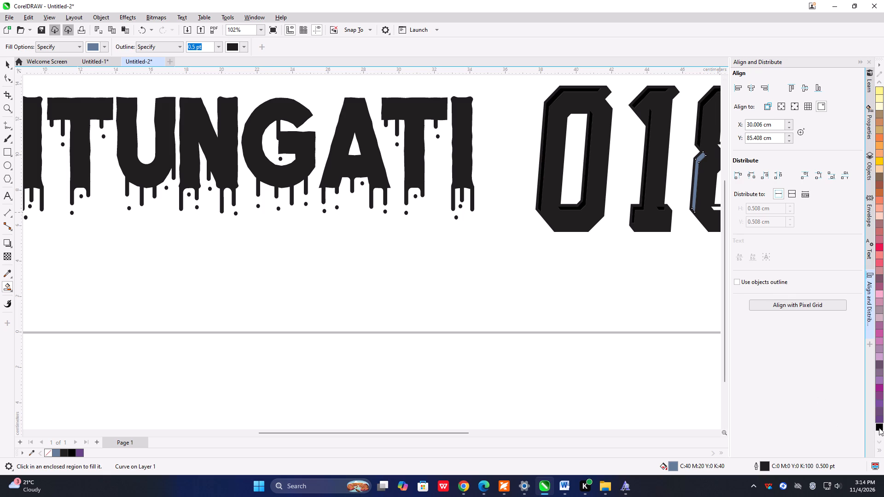
pyautogui.click(879, 428)
pyautogui.scroll(-3, 682, 165)
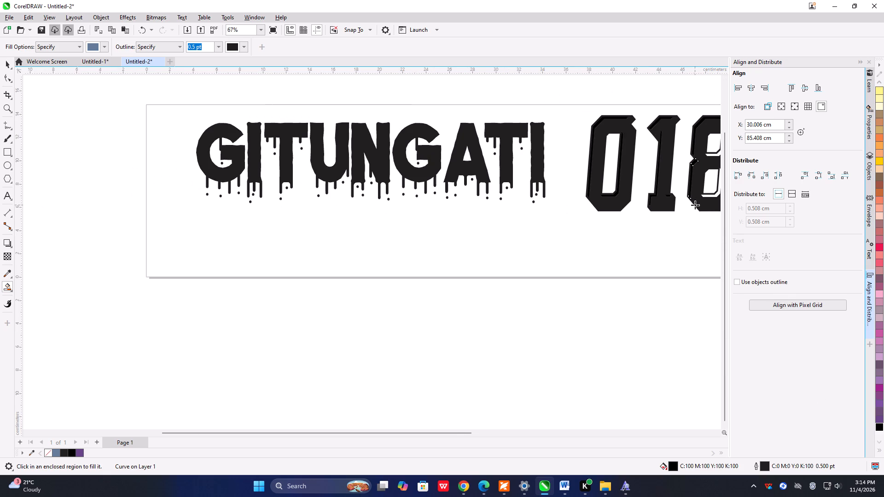
pyautogui.scroll(-3, 708, 201)
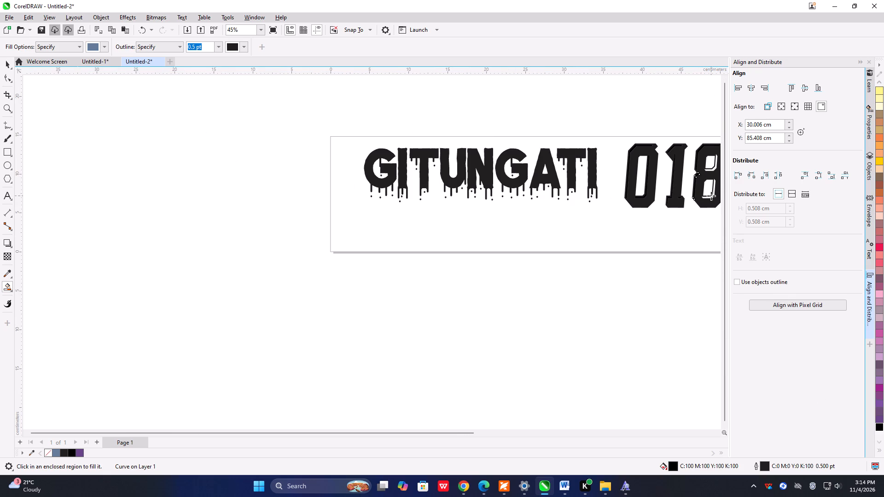
pyautogui.click(712, 196)
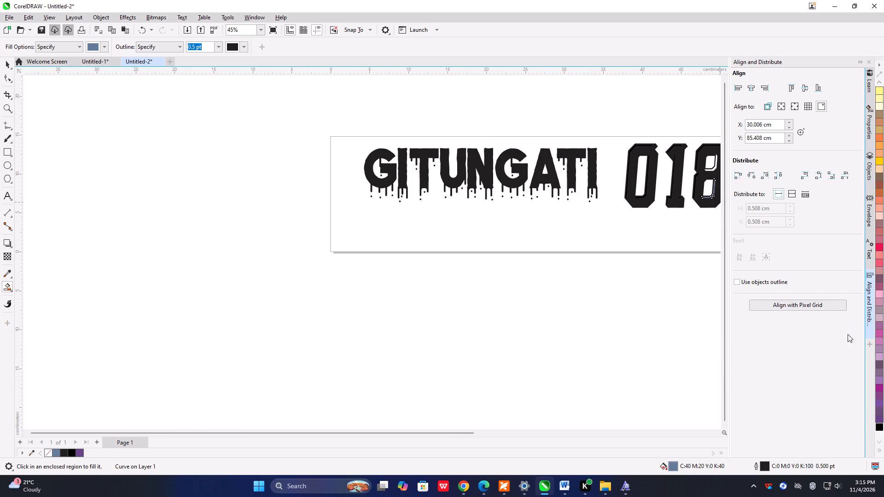
pyautogui.click(879, 424)
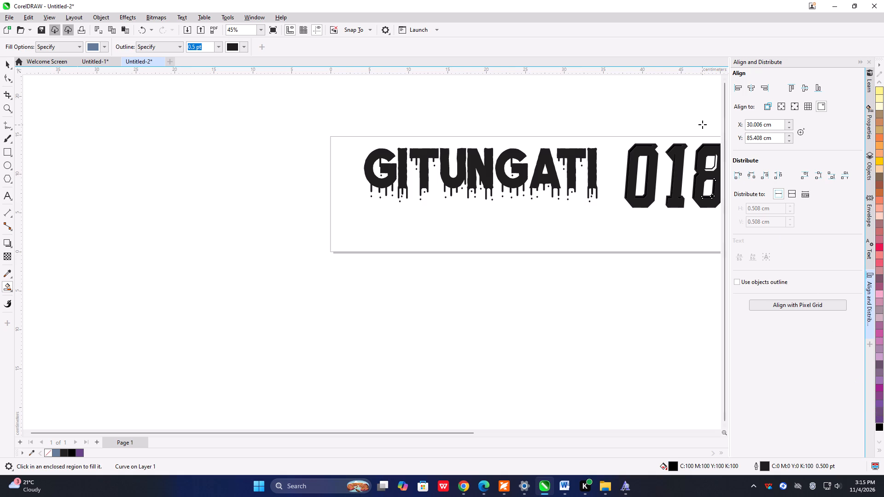
pyautogui.click(715, 167)
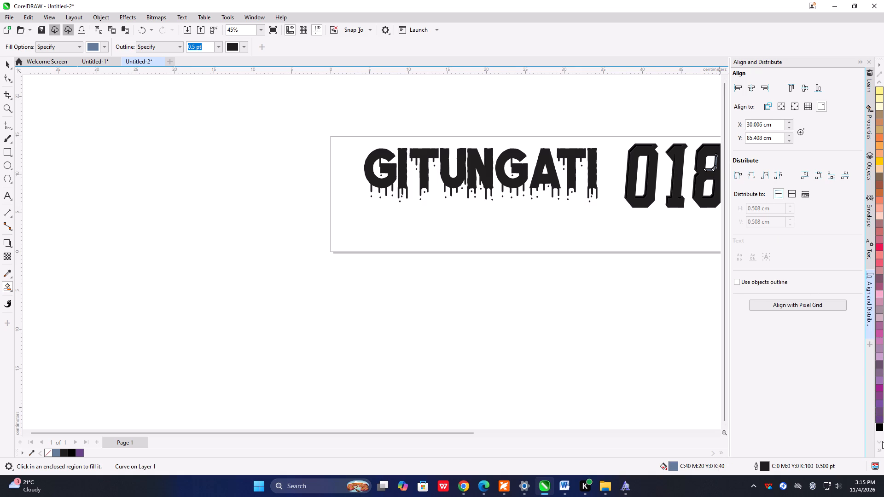
pyautogui.click(878, 423)
pyautogui.click(878, 426)
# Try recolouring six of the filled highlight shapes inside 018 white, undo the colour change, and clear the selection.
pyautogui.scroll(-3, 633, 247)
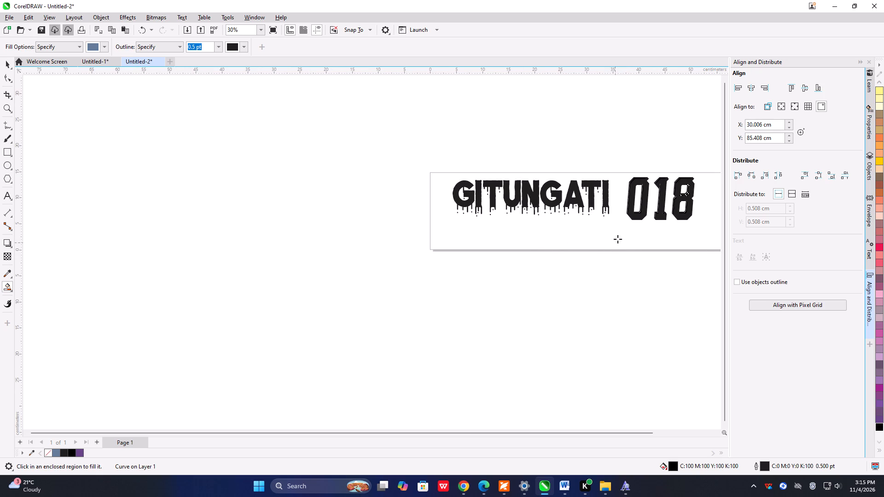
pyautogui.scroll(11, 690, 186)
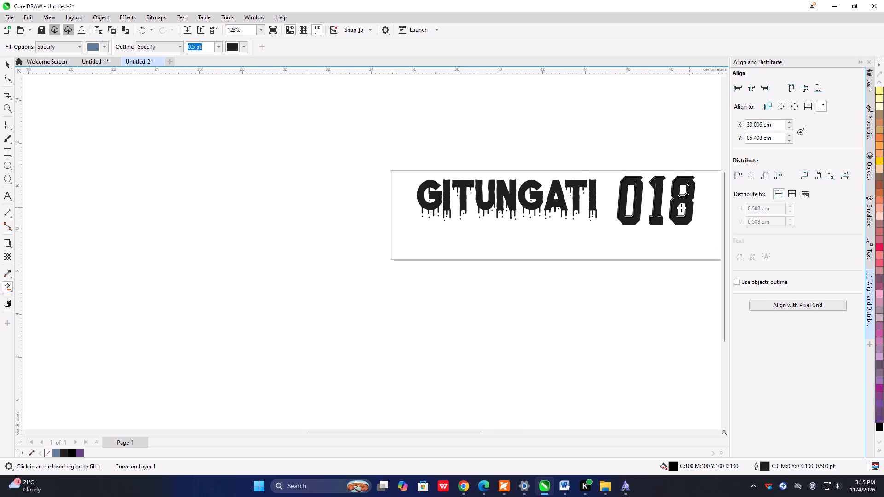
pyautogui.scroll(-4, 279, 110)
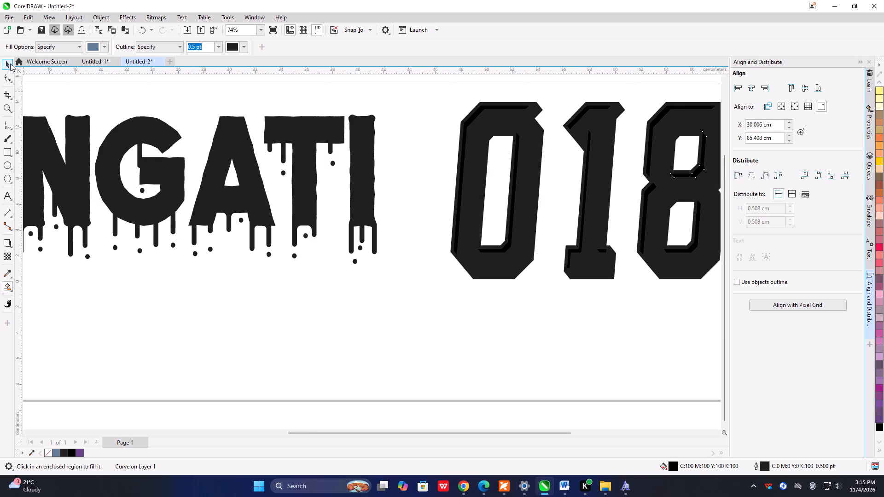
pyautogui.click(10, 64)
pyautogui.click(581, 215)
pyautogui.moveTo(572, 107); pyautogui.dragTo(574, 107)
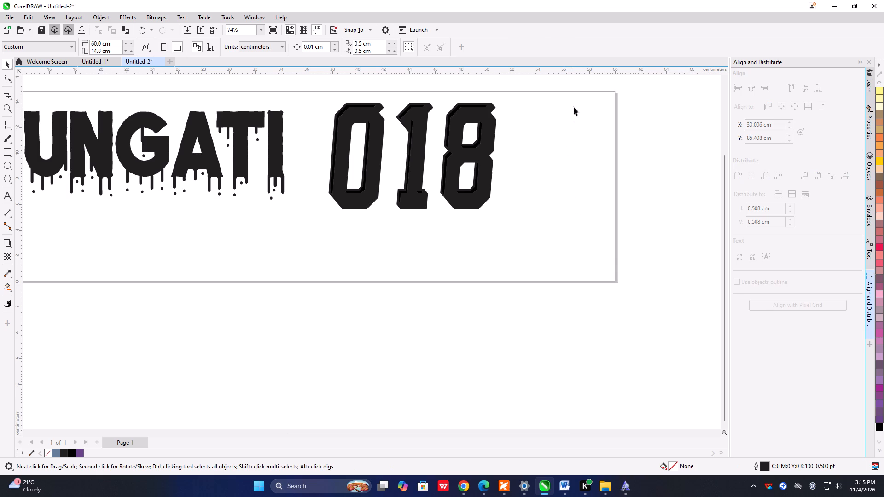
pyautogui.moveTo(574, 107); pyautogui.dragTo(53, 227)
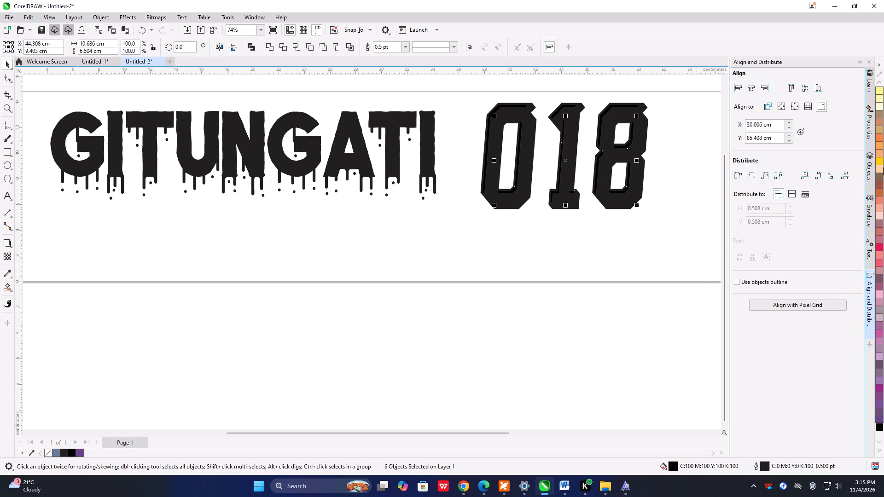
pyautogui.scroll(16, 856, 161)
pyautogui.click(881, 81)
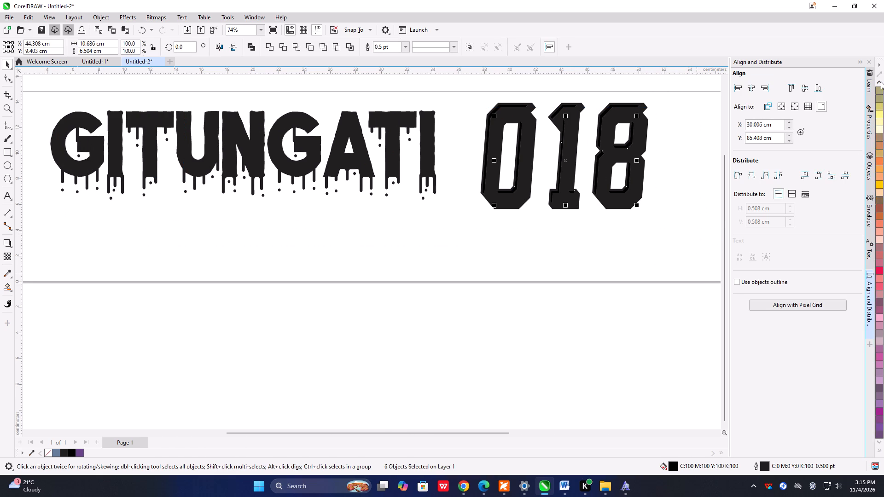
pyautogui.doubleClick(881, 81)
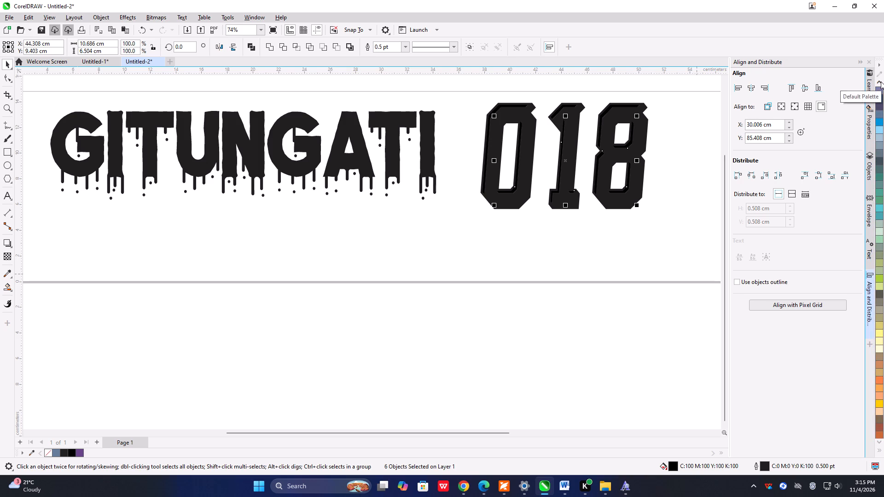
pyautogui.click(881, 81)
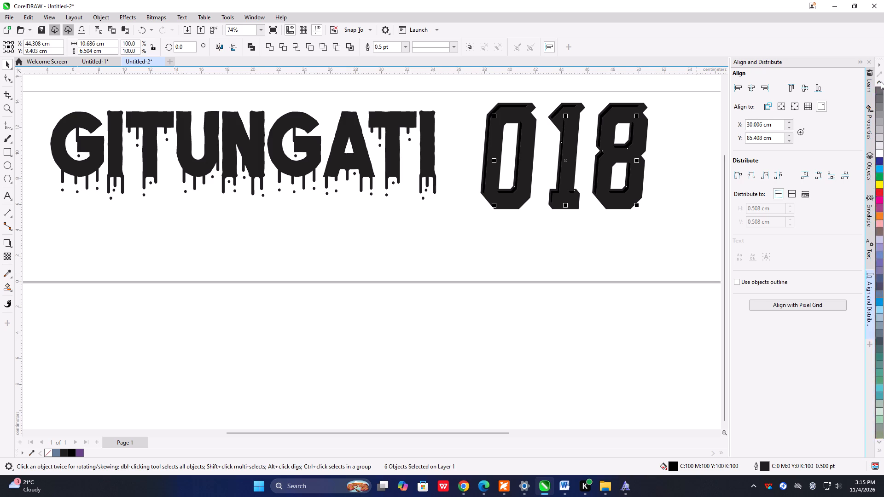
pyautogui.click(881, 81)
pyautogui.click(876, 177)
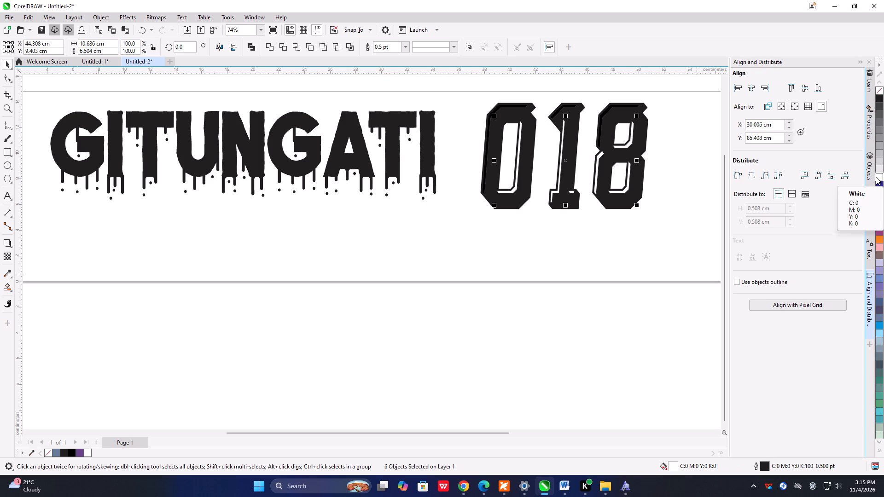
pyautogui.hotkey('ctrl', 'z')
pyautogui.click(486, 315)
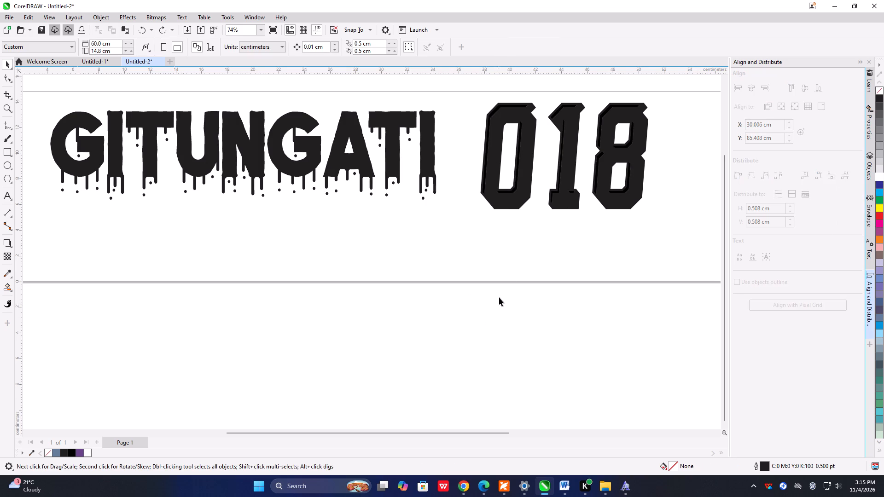
# Select the whole 018 text together with all its highlight shapes and fill everything white.
pyautogui.moveTo(480, 92); pyautogui.dragTo(639, 258)
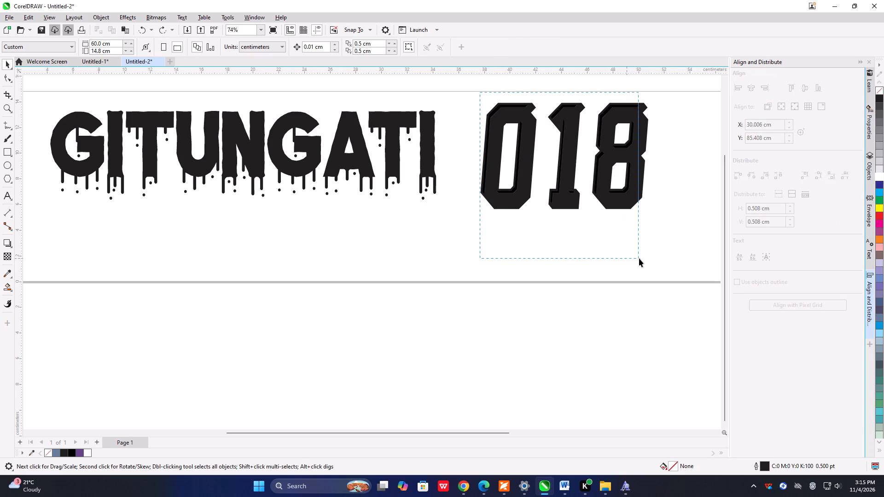
pyautogui.moveTo(639, 258); pyautogui.dragTo(672, 263)
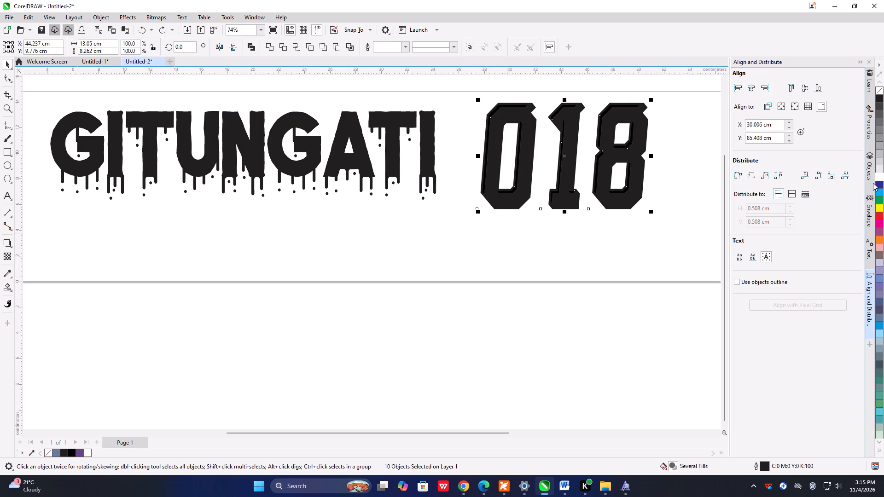
pyautogui.click(882, 177)
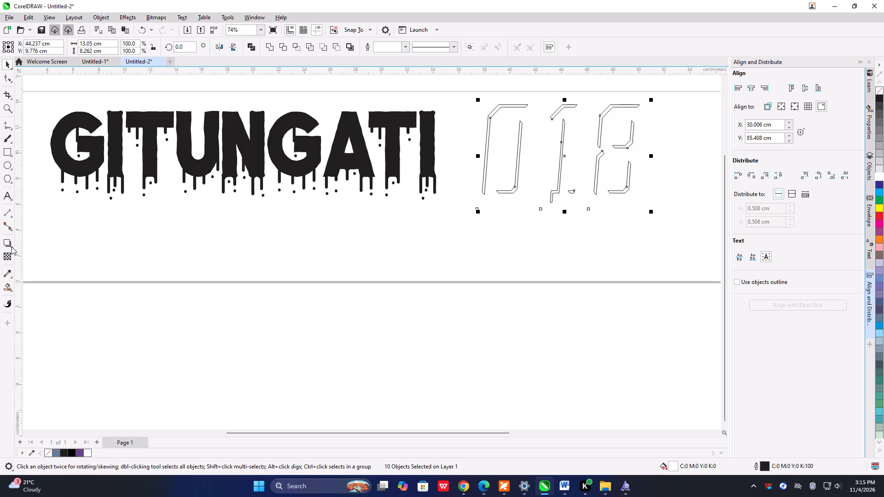
# Smart Fill the digit 0's outer highlight and colour it C0 M0 Y0 K100, and its inner highlight C100 M100 Y100 K100.
pyautogui.click(5, 288)
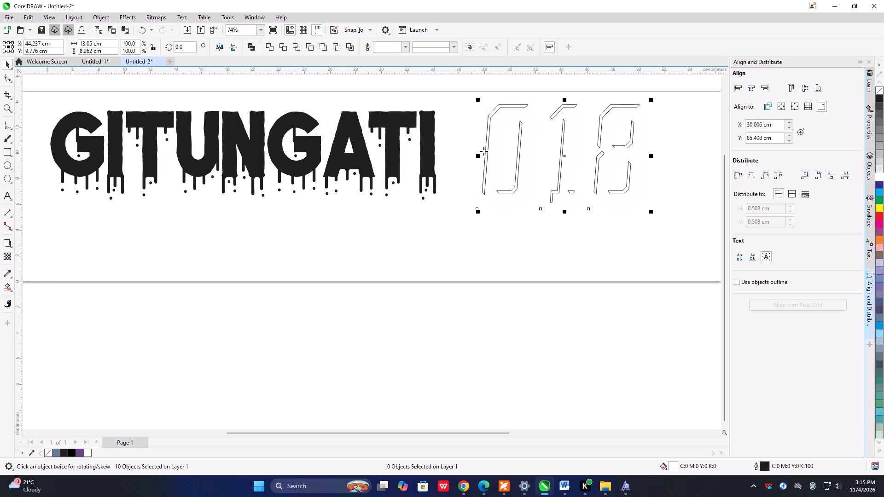
pyautogui.click(487, 147)
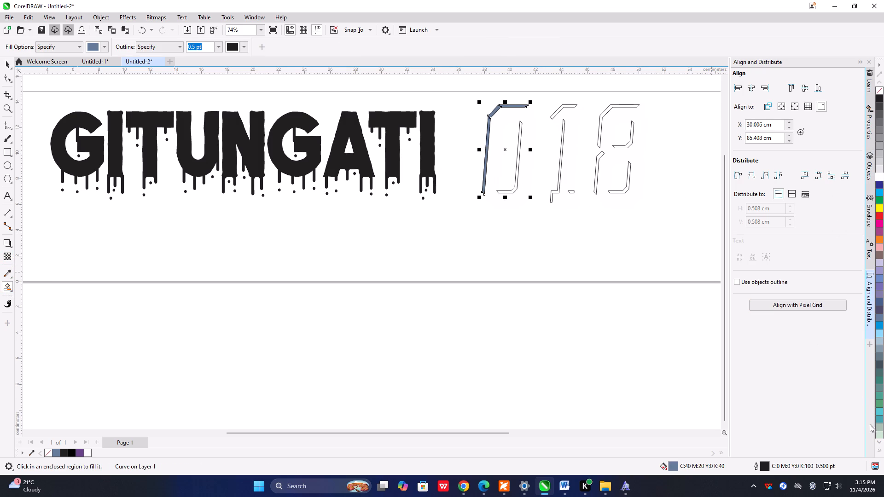
pyautogui.click(64, 452)
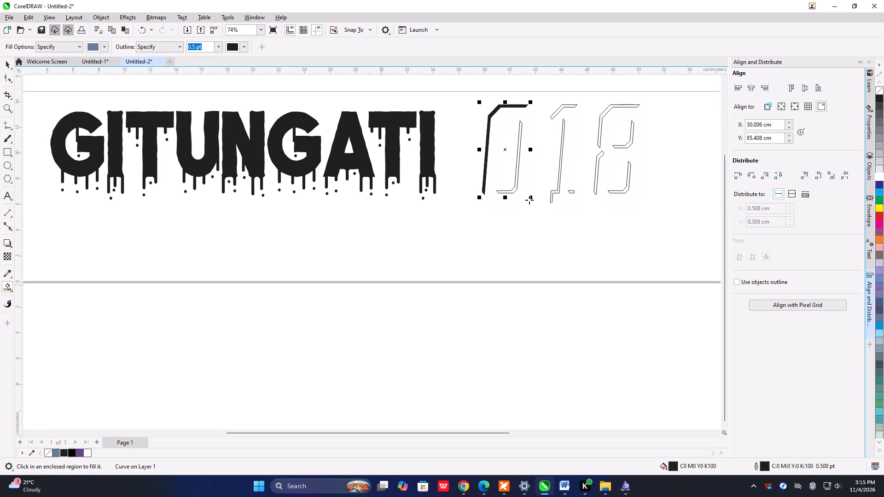
pyautogui.click(516, 188)
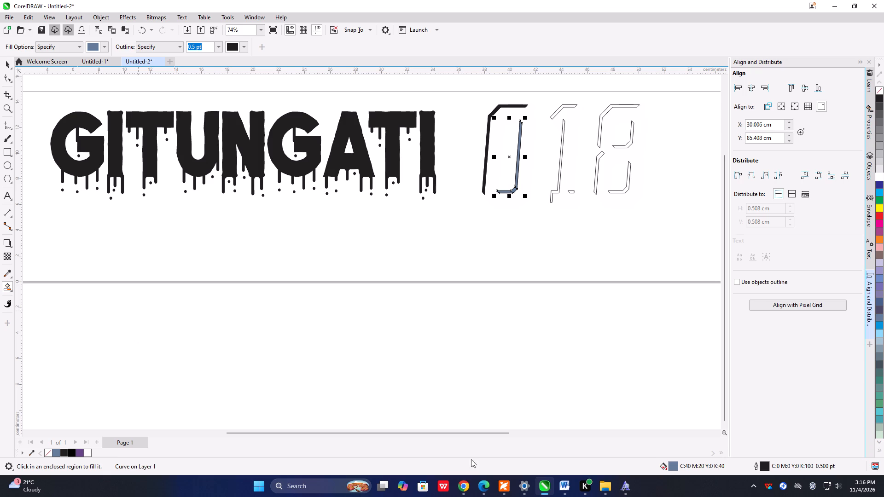
pyautogui.click(69, 453)
# Smart Fill the digit 1's long stem highlight and its upper highlight, colouring both C100 M100 Y100 K100.
pyautogui.click(558, 185)
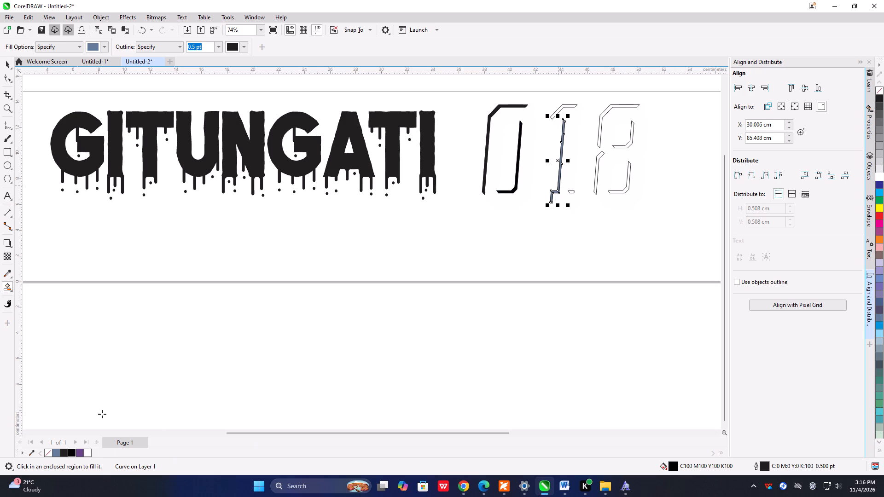
pyautogui.click(70, 452)
pyautogui.click(563, 107)
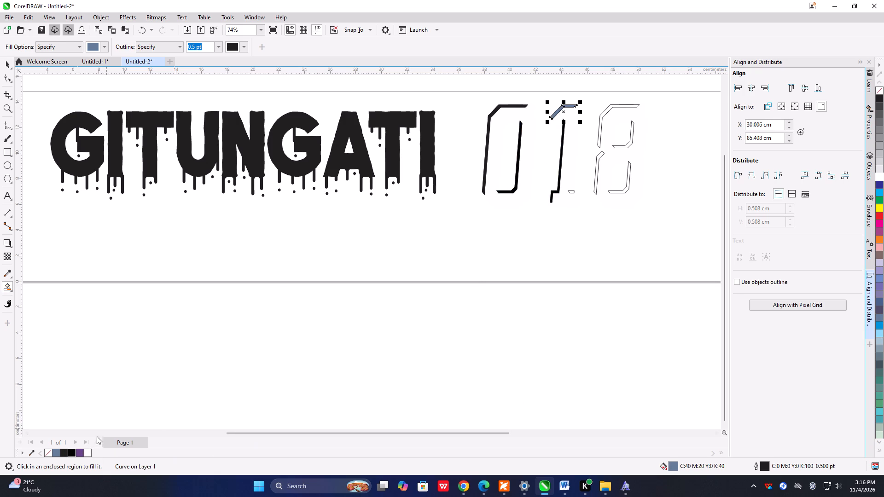
pyautogui.click(72, 453)
# Smart Fill the digit 8's upper and lower outer highlights and colour both C100 M100 Y100 K100.
pyautogui.click(603, 114)
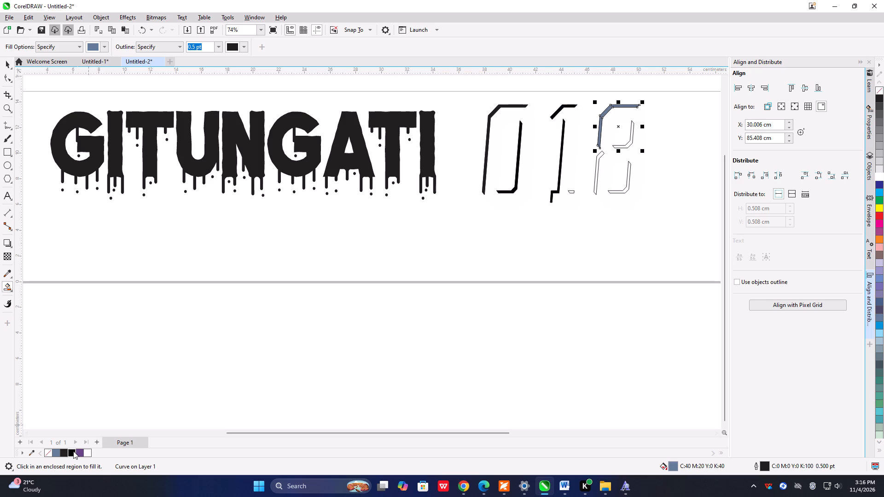
pyautogui.click(70, 452)
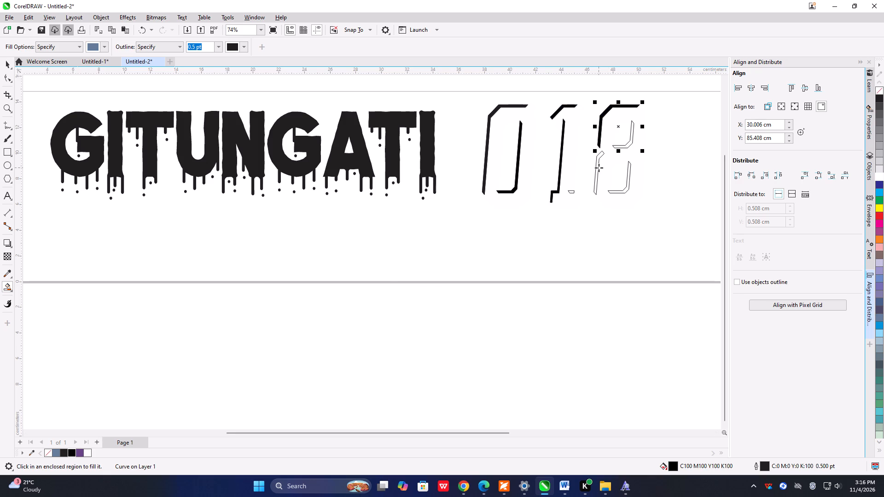
pyautogui.click(599, 168)
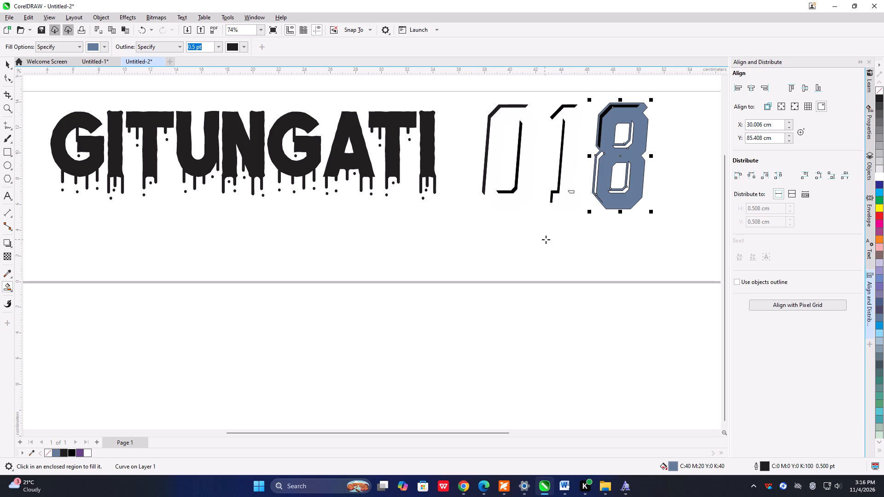
pyautogui.hotkey('ctrl', 'z')
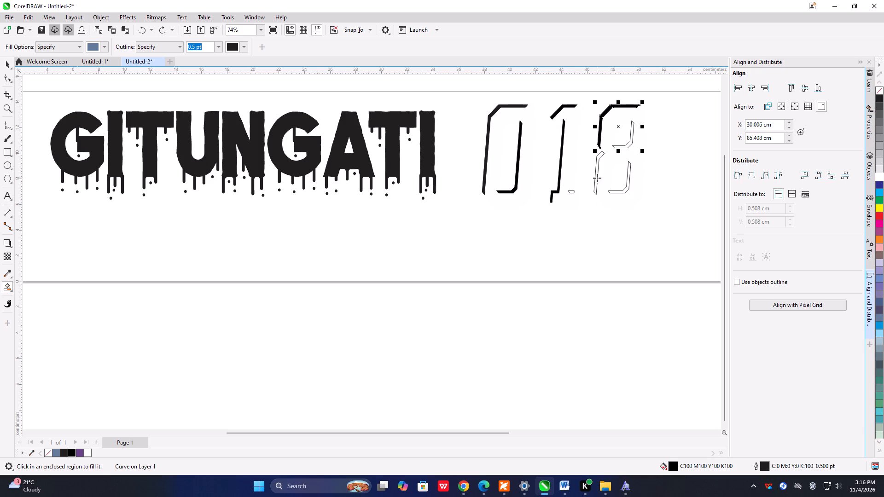
pyautogui.click(597, 178)
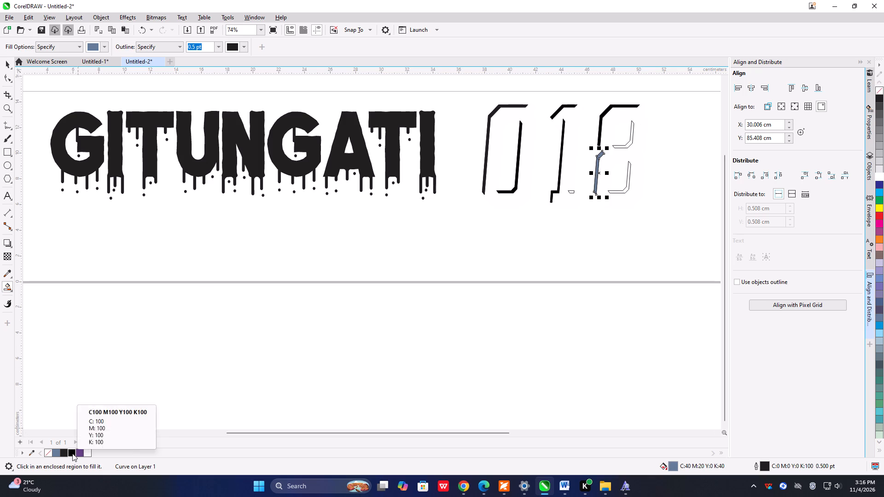
pyautogui.click(72, 453)
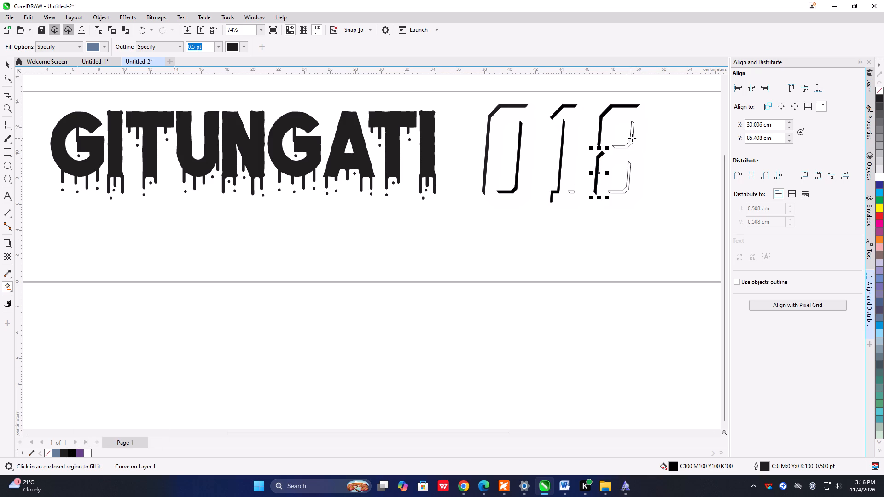
# Smart Fill the inner highlights of the digit 8's upper and lower openings and colour both C100 M100 Y100 K100.
pyautogui.click(632, 138)
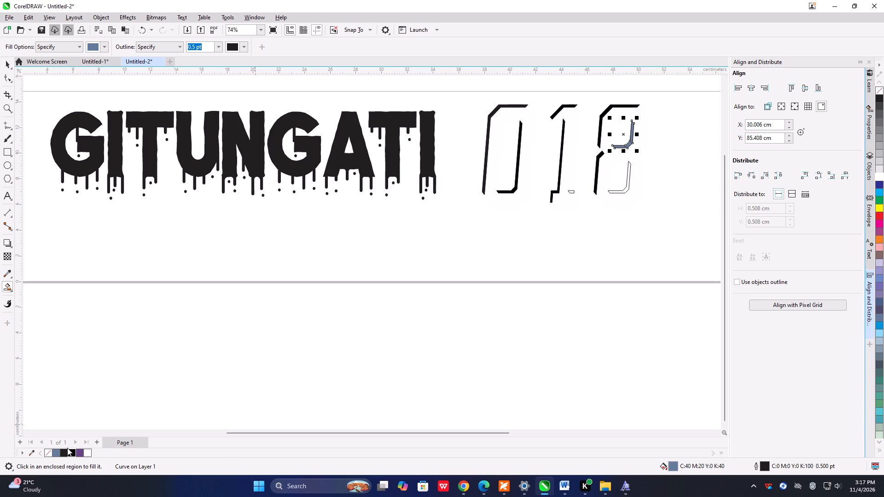
pyautogui.click(70, 451)
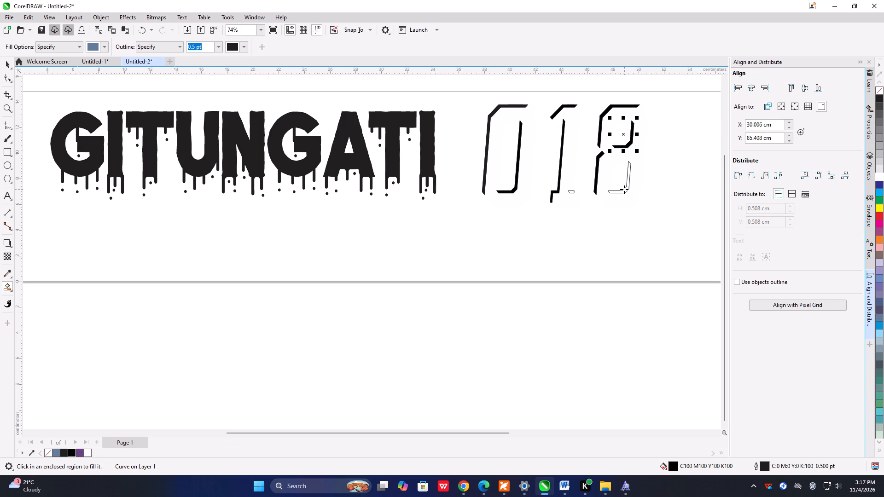
pyautogui.click(623, 190)
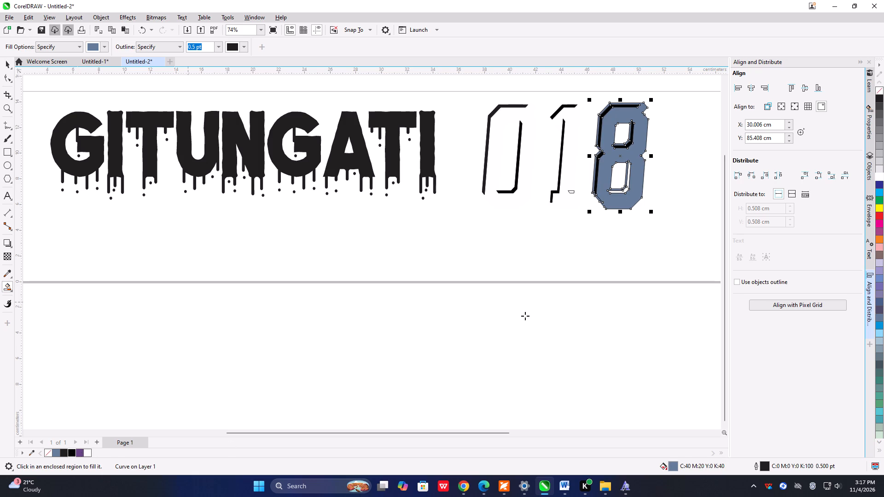
pyautogui.hotkey('ctrl', 'z')
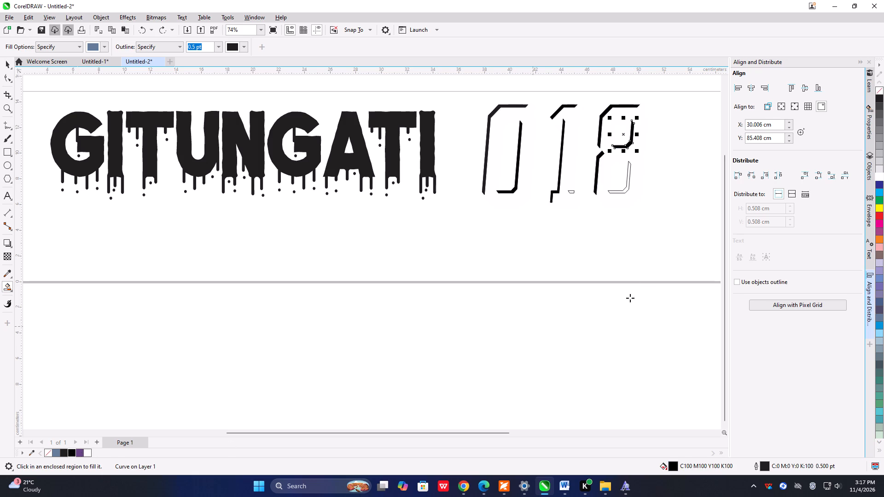
pyautogui.click(624, 188)
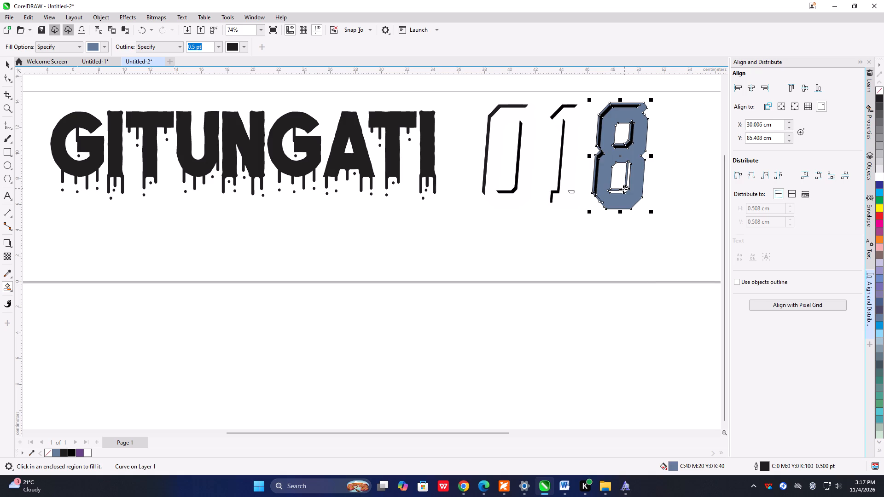
pyautogui.hotkey('ctrl', 'z')
pyautogui.scroll(9, 628, 206)
pyautogui.click(609, 188)
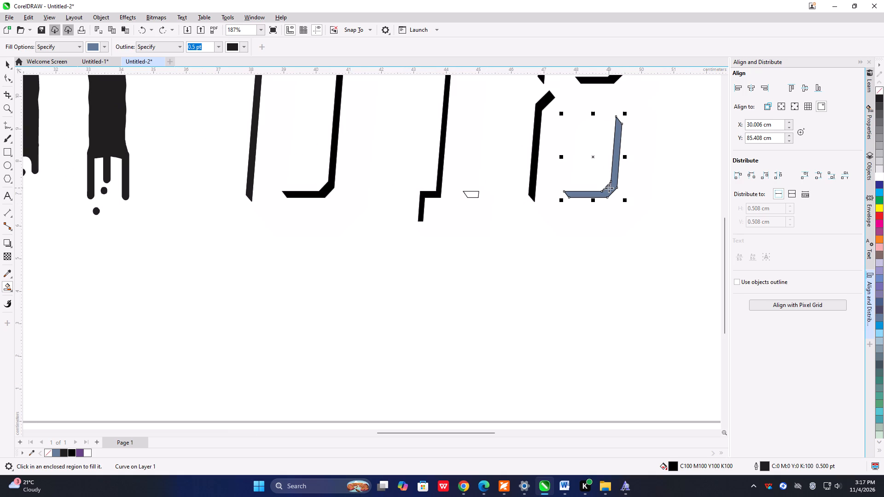
pyautogui.click(69, 451)
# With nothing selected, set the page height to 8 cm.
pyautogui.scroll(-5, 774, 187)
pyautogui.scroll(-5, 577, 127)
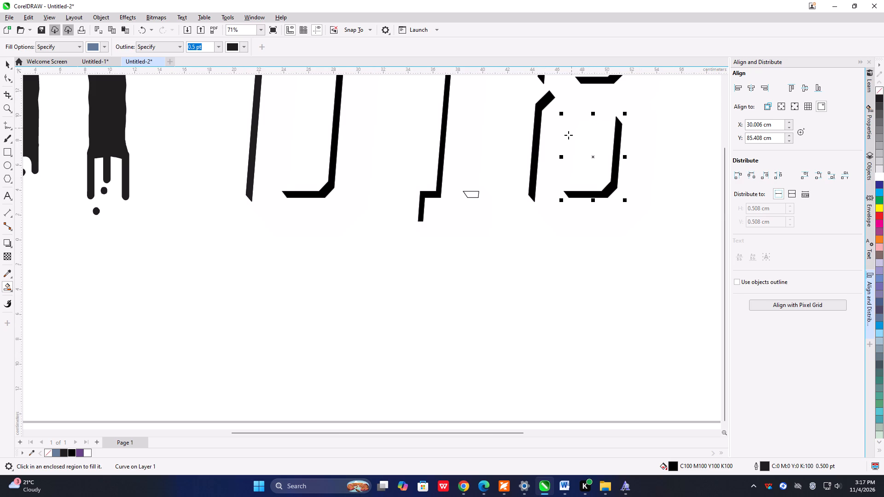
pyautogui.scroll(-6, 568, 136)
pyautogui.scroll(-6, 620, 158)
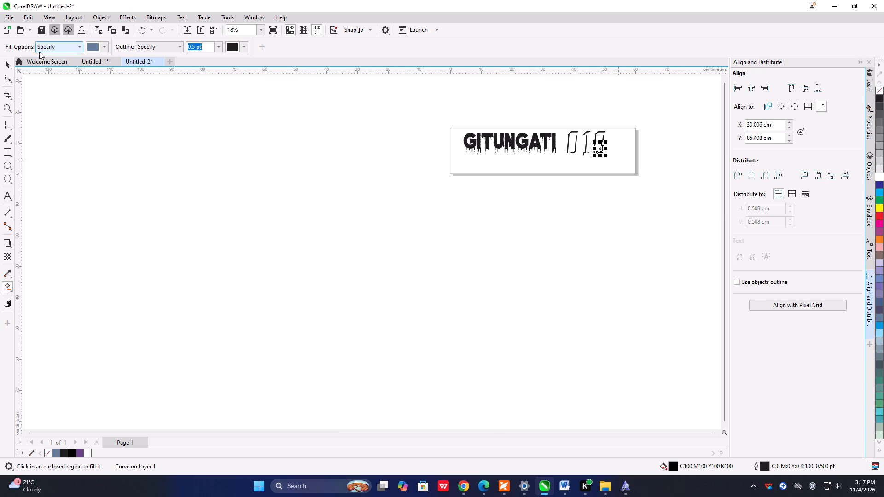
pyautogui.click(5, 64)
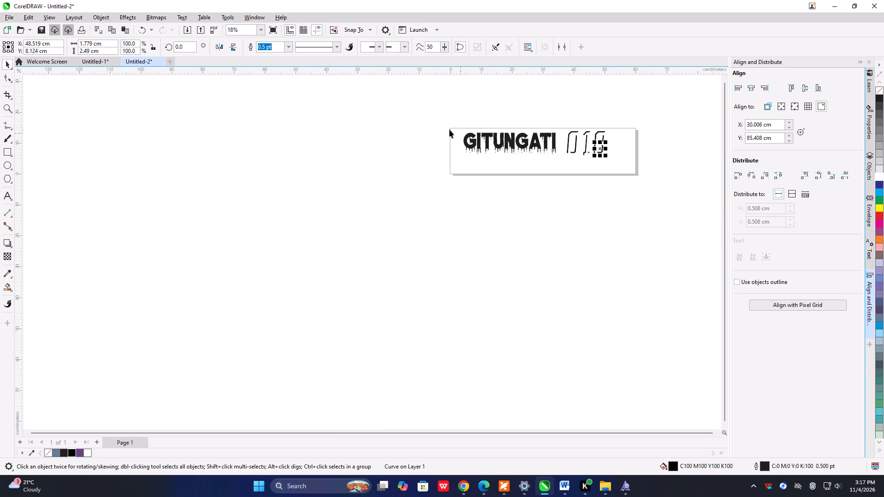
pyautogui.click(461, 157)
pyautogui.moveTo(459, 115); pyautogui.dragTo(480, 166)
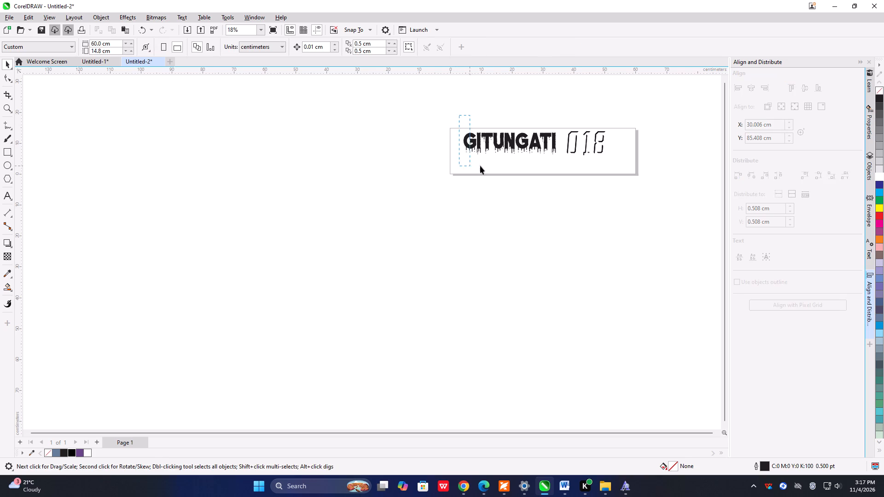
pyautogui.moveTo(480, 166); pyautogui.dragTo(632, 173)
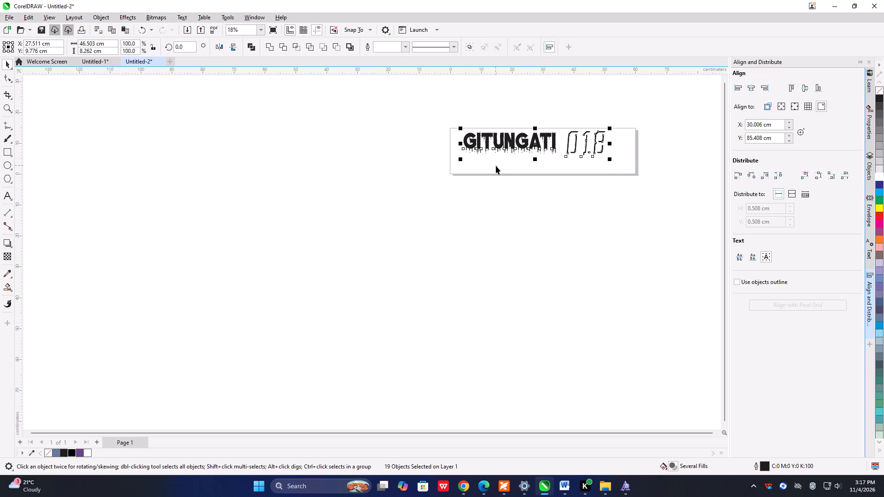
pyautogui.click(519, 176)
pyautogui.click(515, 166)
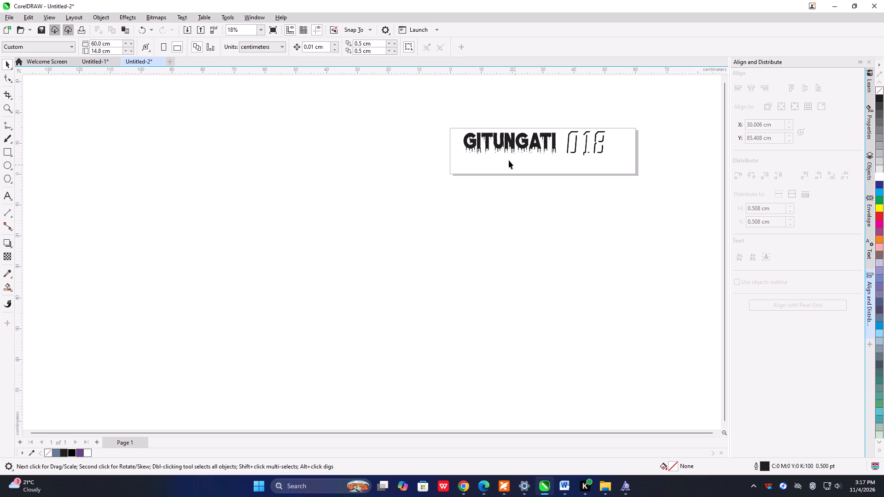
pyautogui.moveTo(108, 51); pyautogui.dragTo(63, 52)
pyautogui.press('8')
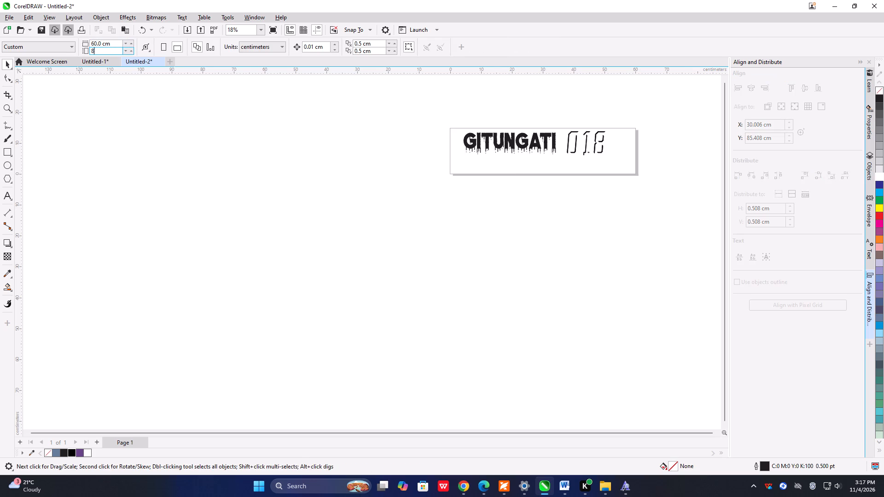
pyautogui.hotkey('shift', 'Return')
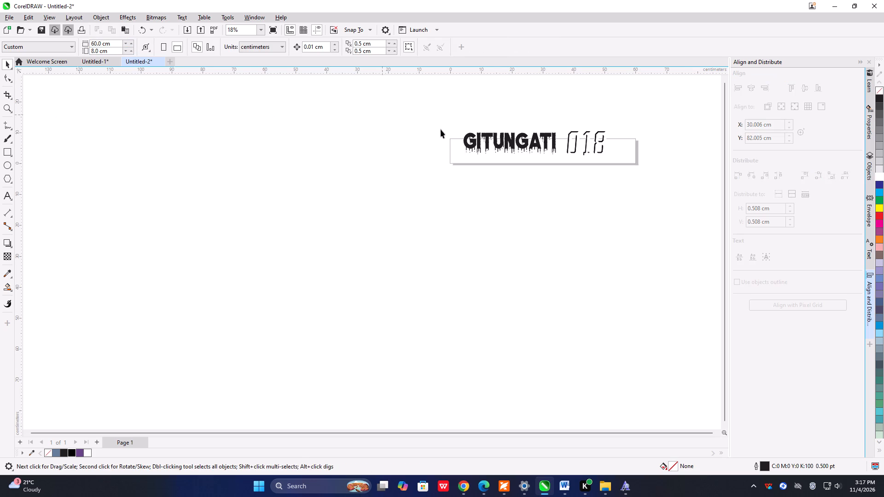
# Select GITUNGATI, 018 and all highlight shapes together, move them down about 2.5 cm onto the page, and clear the selection.
pyautogui.click(504, 144)
pyautogui.moveTo(433, 115); pyautogui.dragTo(553, 174)
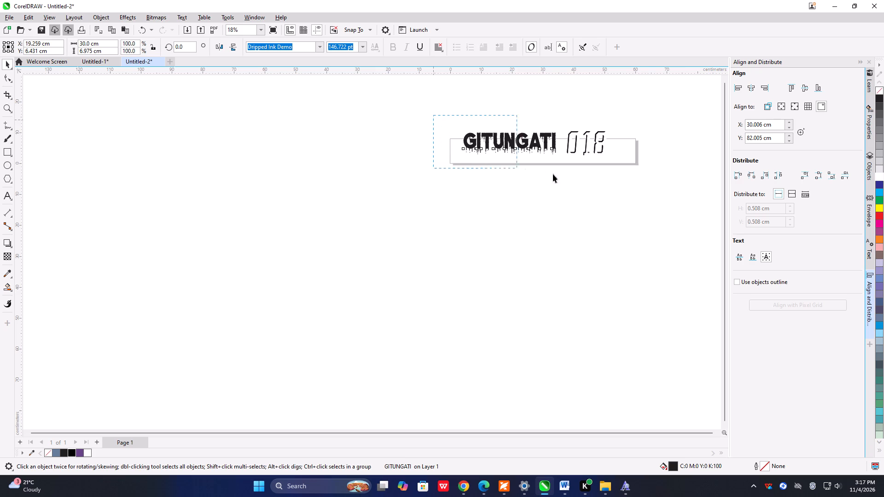
pyautogui.moveTo(553, 174); pyautogui.dragTo(625, 183)
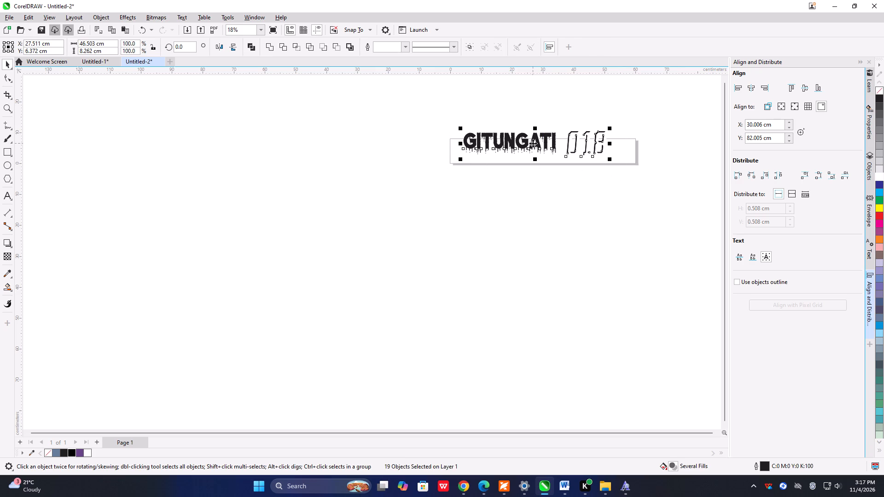
pyautogui.moveTo(535, 144); pyautogui.dragTo(534, 152)
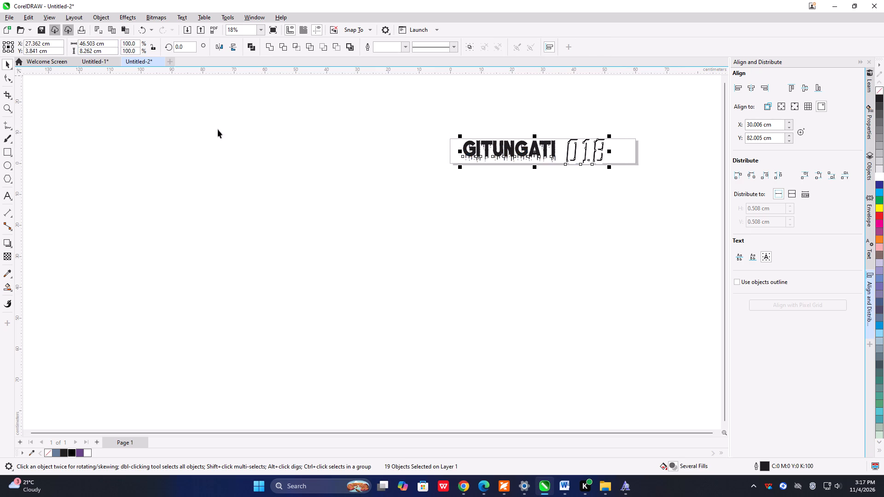
pyautogui.moveTo(323, 181); pyautogui.dragTo(330, 181)
pyautogui.click(456, 145)
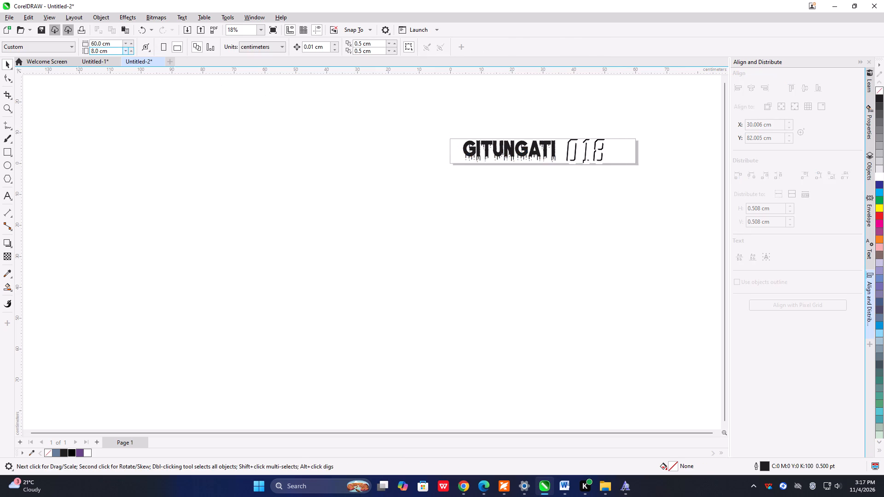
# Set the page height to 10 cm.
pyautogui.moveTo(108, 53); pyautogui.dragTo(26, 58)
pyautogui.write('10')
pyautogui.press('Return')
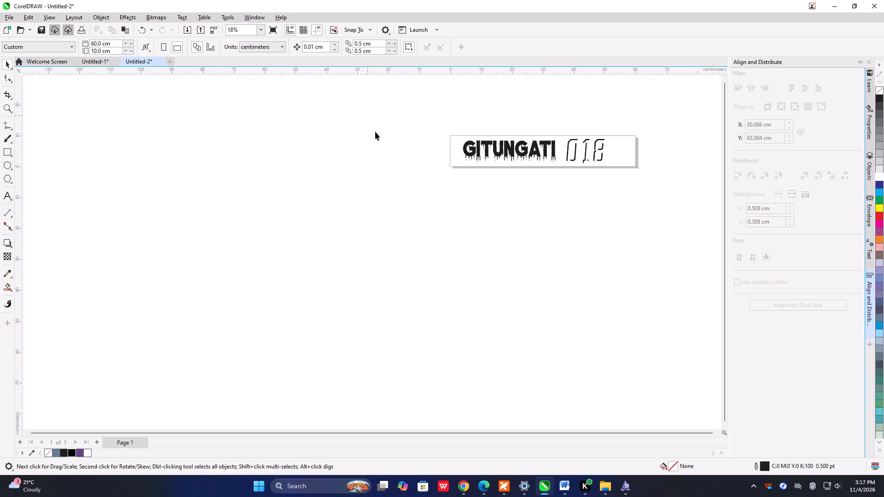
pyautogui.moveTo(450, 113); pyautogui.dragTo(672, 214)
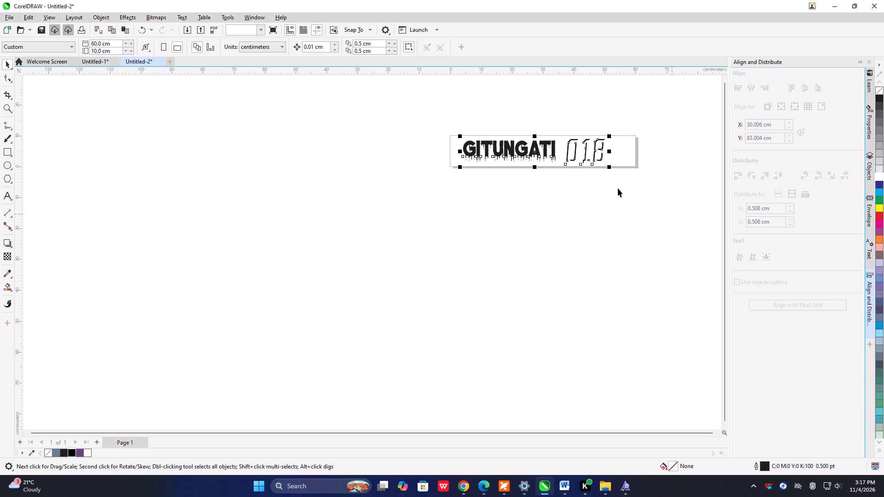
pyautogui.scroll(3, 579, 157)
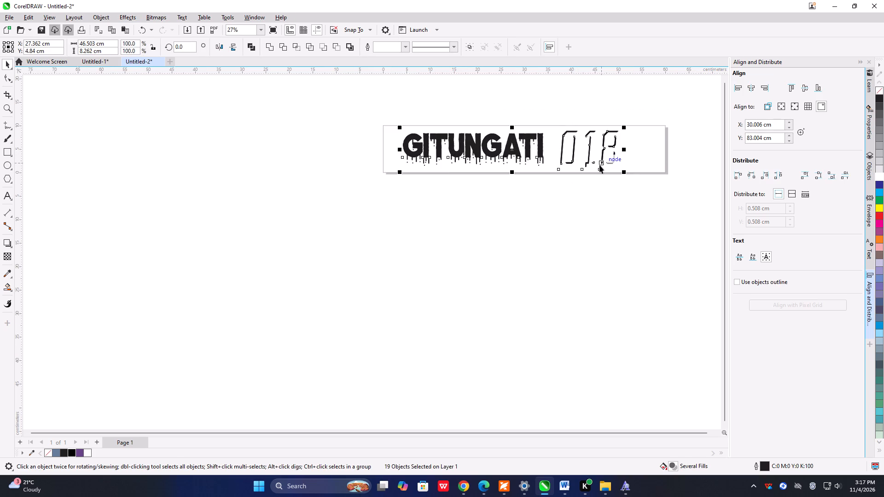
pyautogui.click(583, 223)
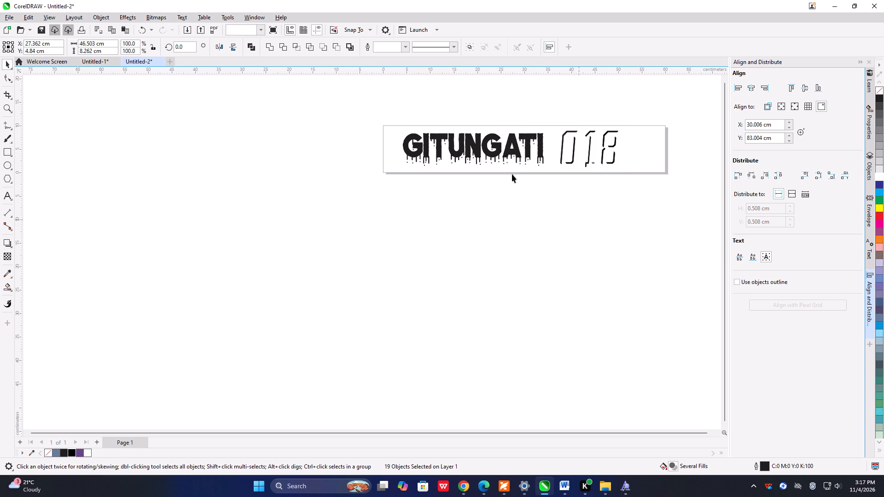
# Fill the GITUNGATI lettering with white (C0 M0 Y0 K0) and clear the selection.
pyautogui.click(471, 147)
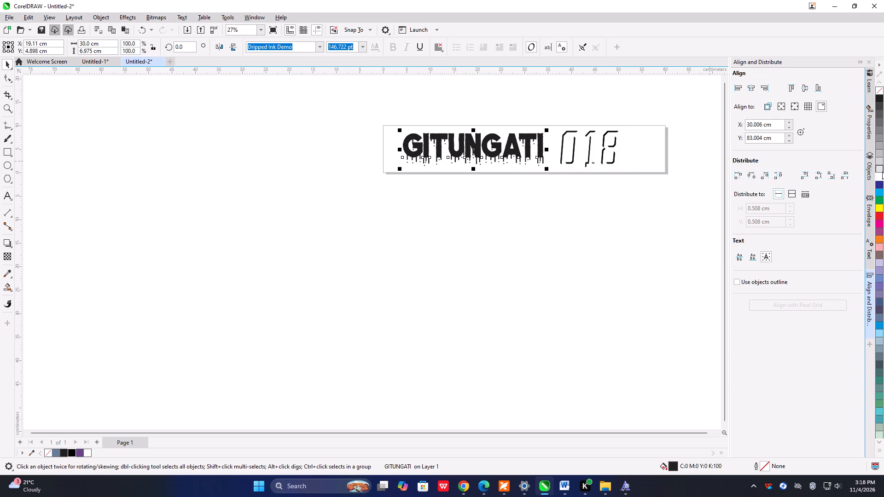
pyautogui.click(880, 174)
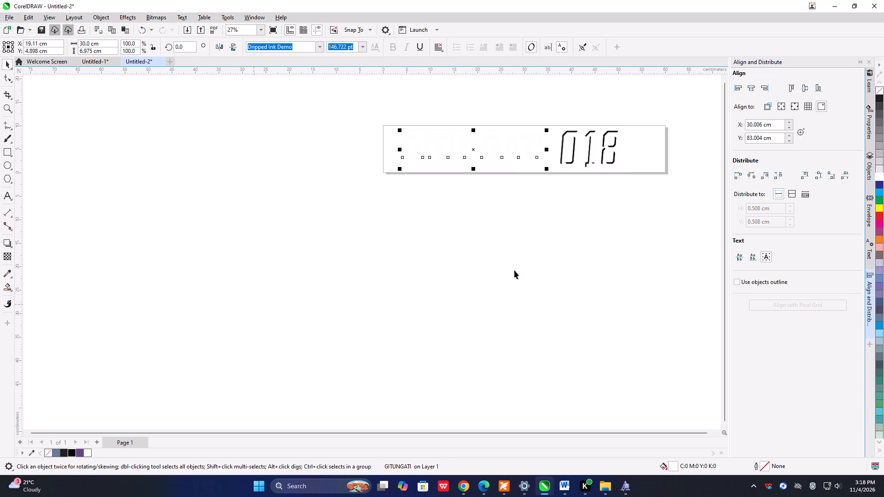
pyautogui.click(522, 266)
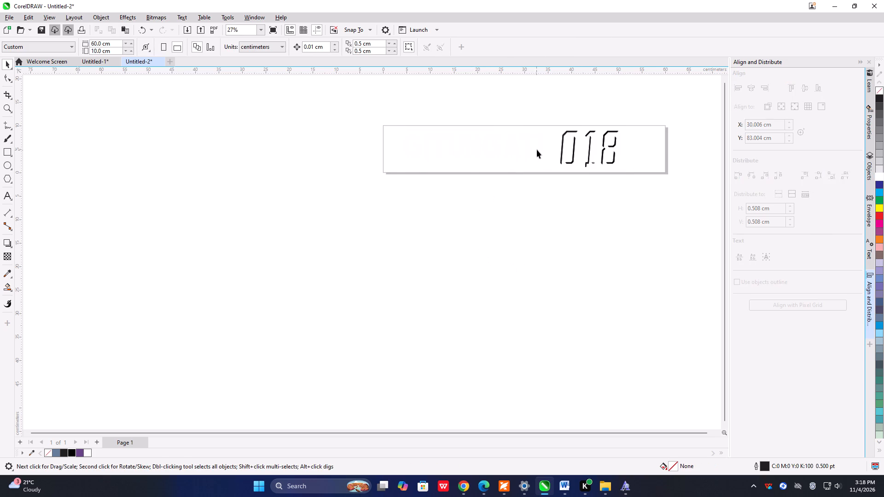
# Smart Fill the small outlined piece at the foot of the digit 1 and colour it C100 M100 Y100 K100.
pyautogui.scroll(8, 552, 141)
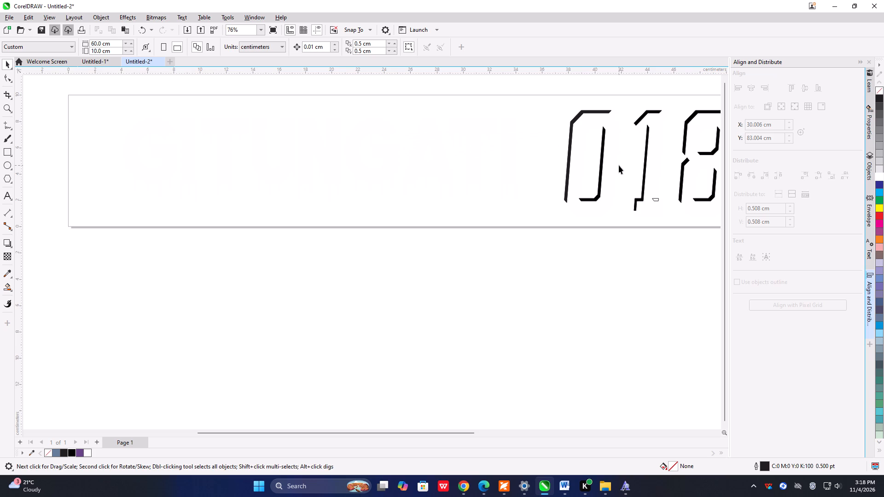
pyautogui.scroll(-4, 620, 165)
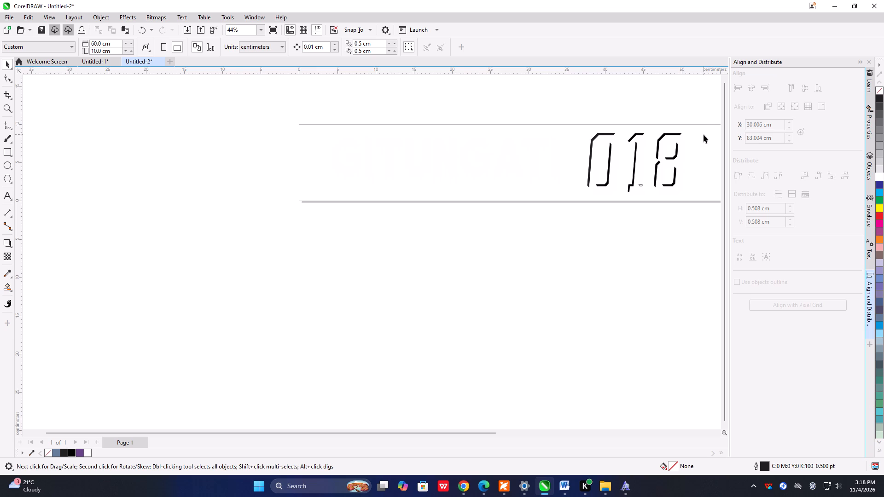
pyautogui.moveTo(703, 113); pyautogui.dragTo(590, 239)
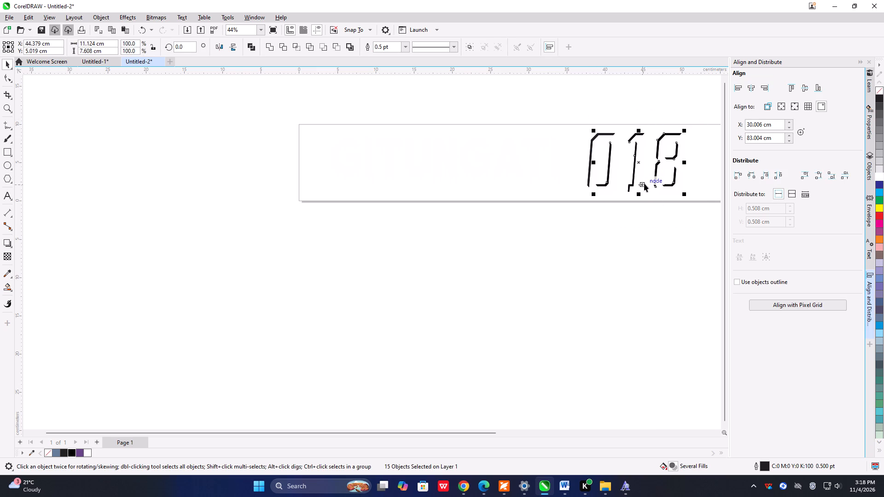
pyautogui.scroll(6, 644, 185)
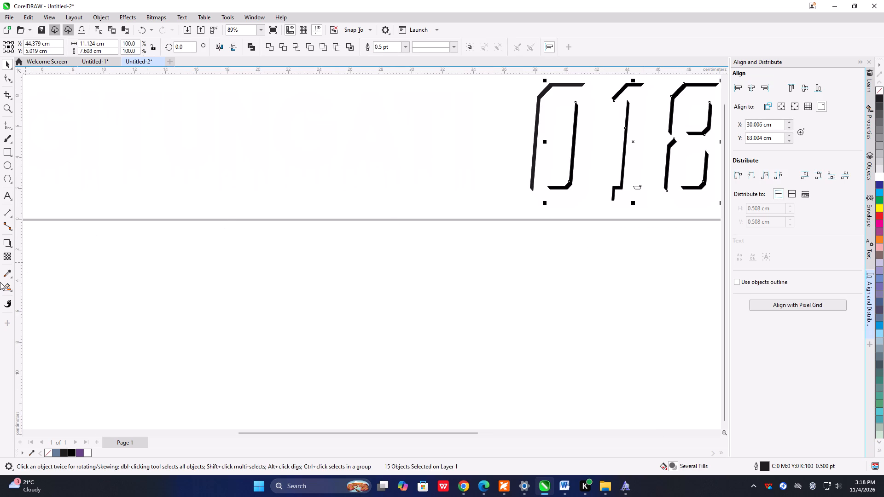
pyautogui.click(4, 286)
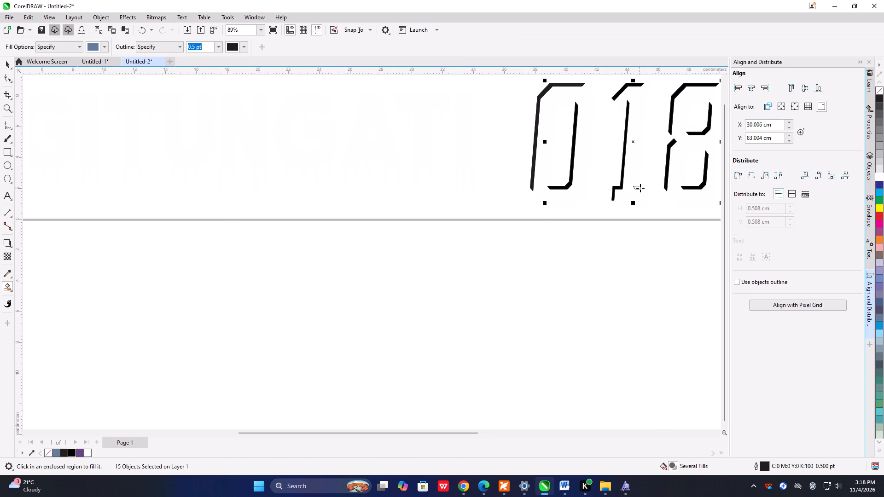
pyautogui.click(638, 187)
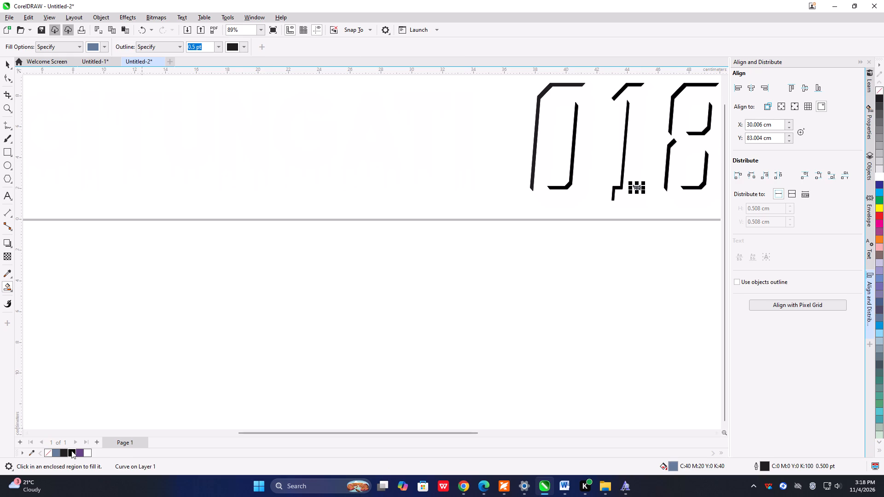
pyautogui.click(72, 450)
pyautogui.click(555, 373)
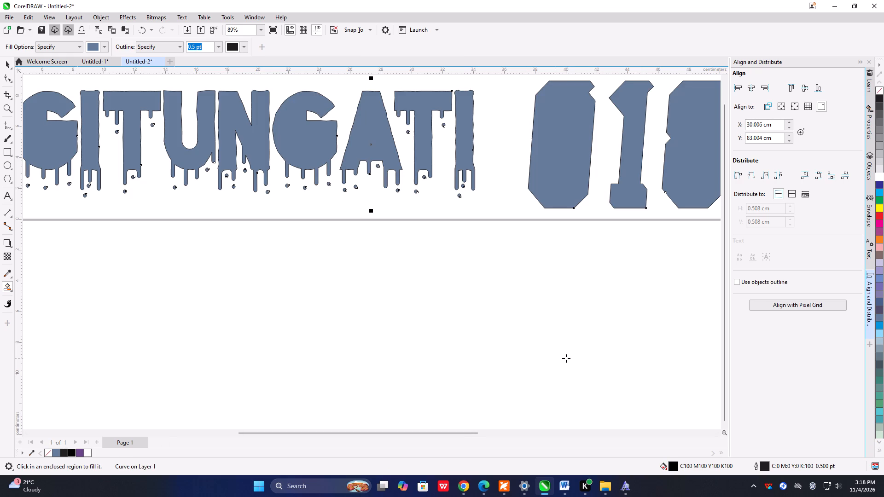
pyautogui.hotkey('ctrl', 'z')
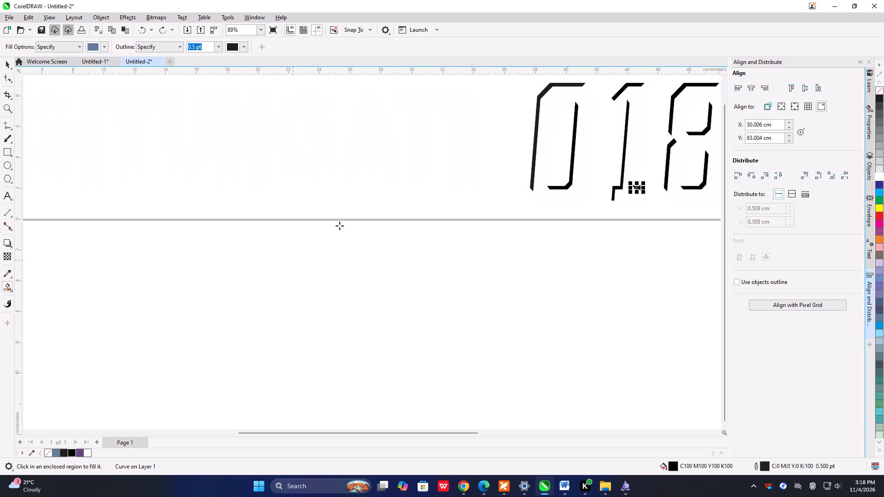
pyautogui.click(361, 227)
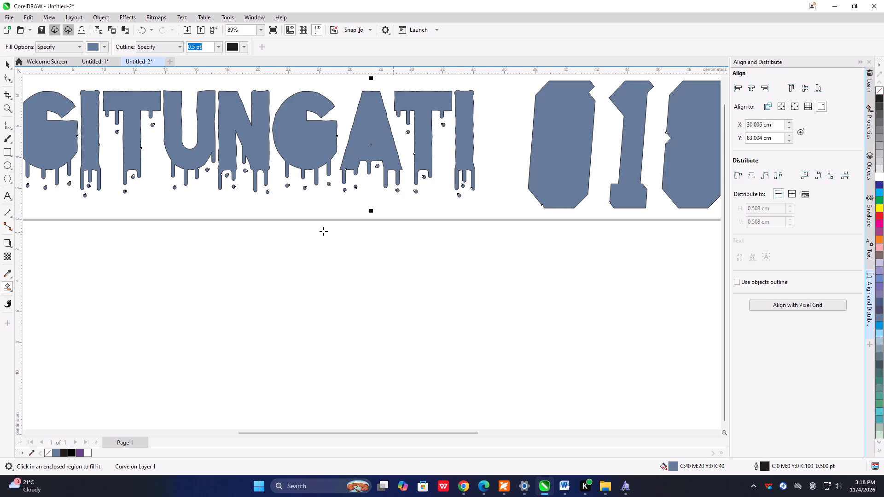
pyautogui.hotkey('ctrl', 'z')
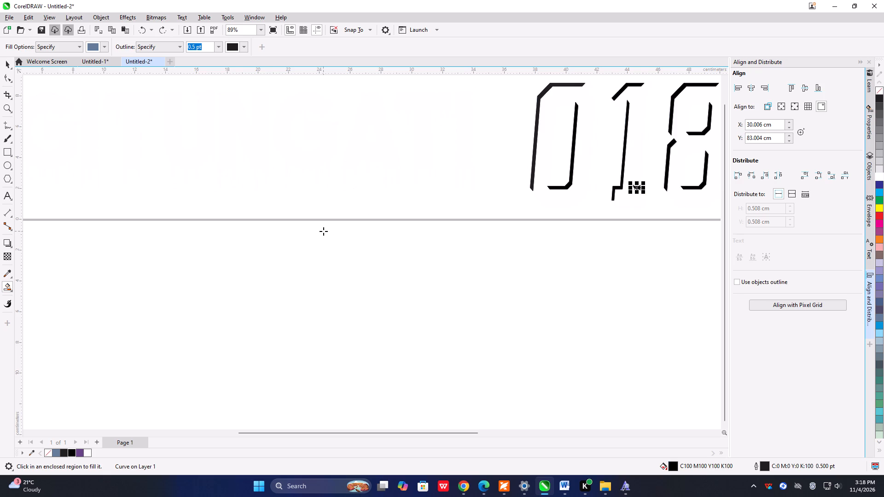
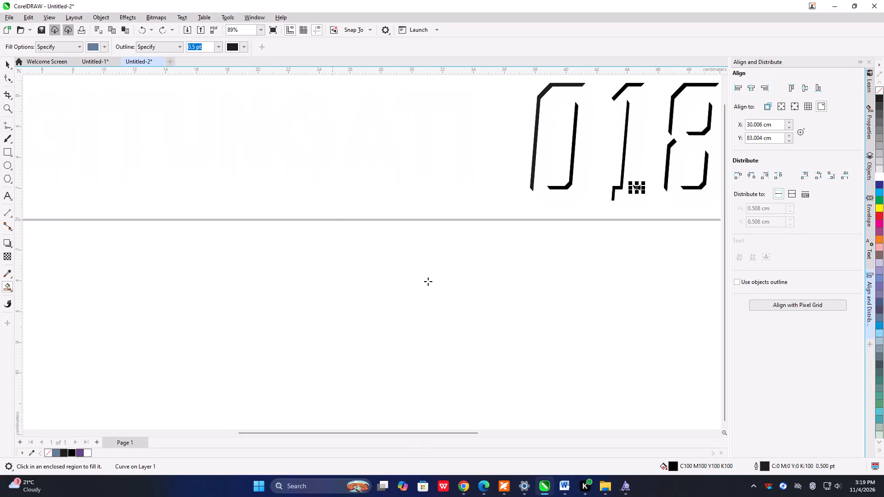
# Select all the lettering and highlight shapes on the page and export the current document to the Desktop as PDF named O18.
pyautogui.scroll(-5, 439, 293)
pyautogui.scroll(-5, 407, 227)
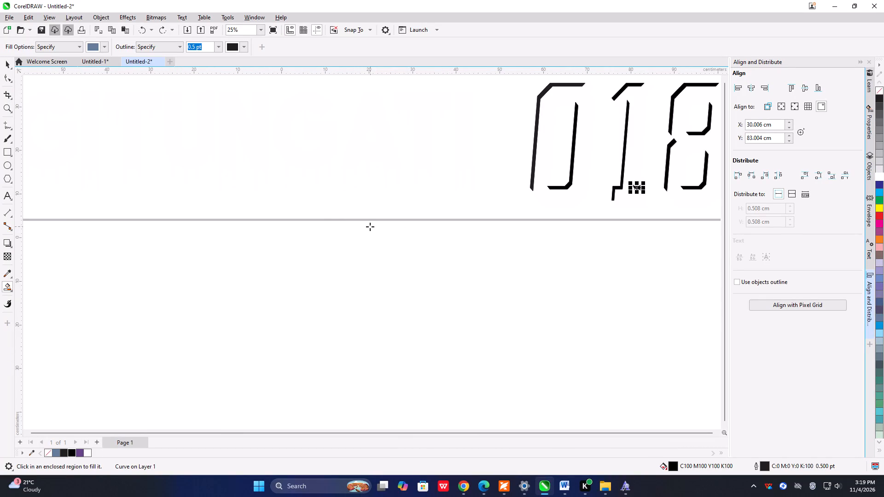
pyautogui.scroll(-10, 369, 227)
pyautogui.click(7, 64)
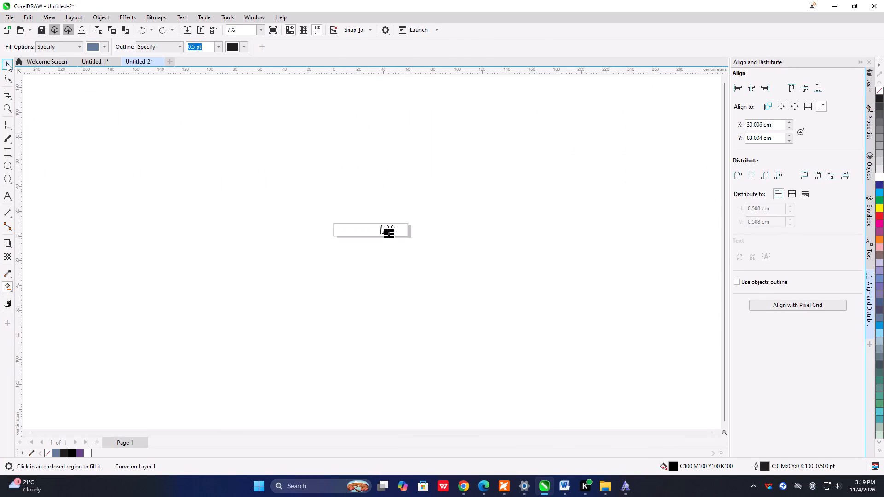
pyautogui.click(426, 262)
pyautogui.scroll(4, 383, 223)
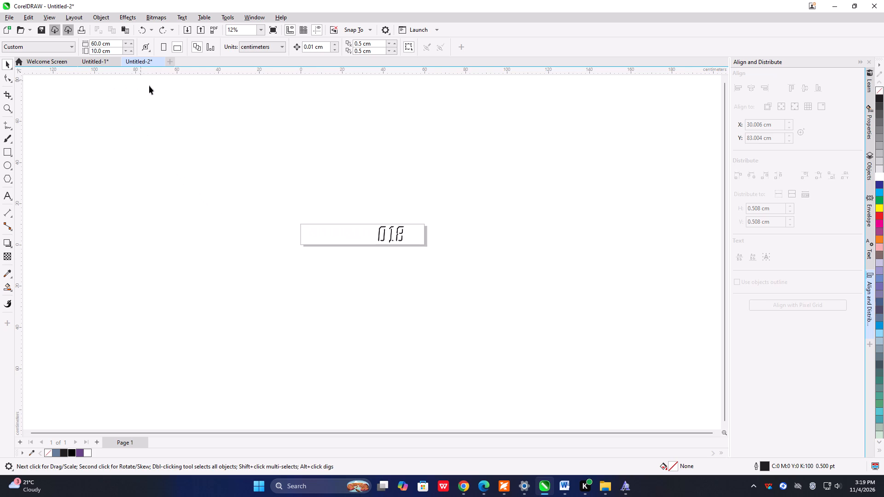
pyautogui.moveTo(274, 200); pyautogui.dragTo(510, 303)
pyautogui.hotkey('ctrl', 'e')
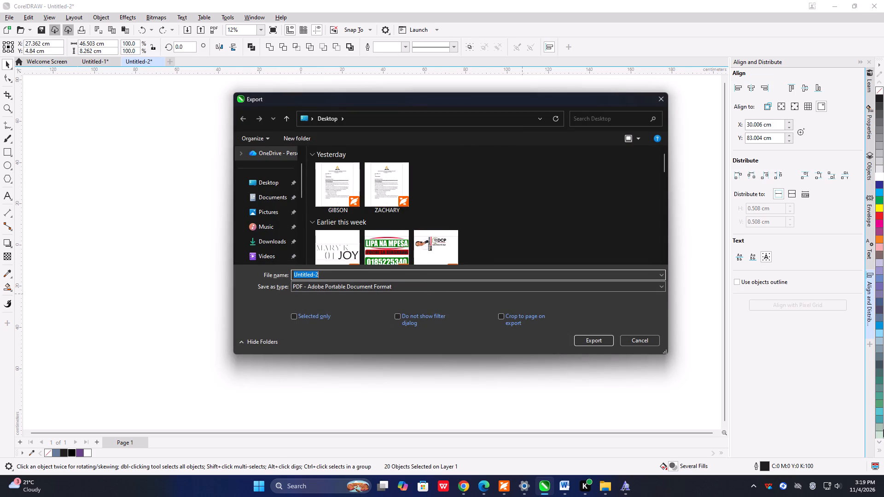
pyautogui.press('o')
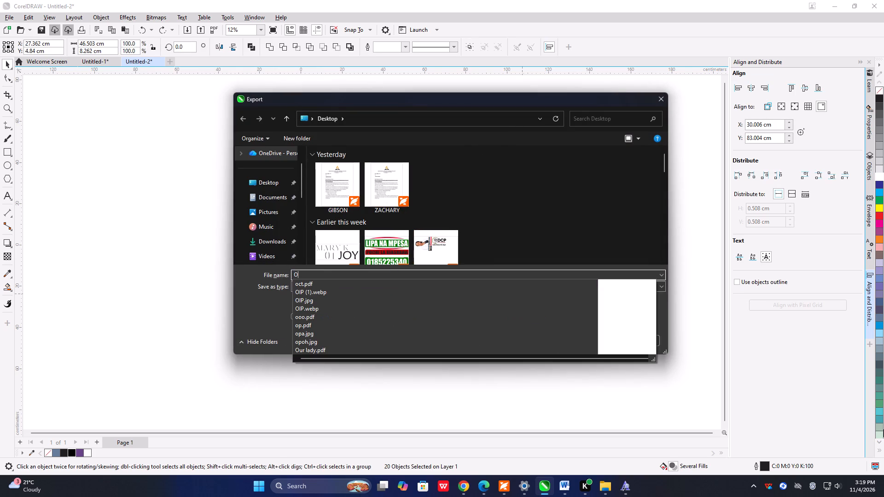
pyautogui.press('1')
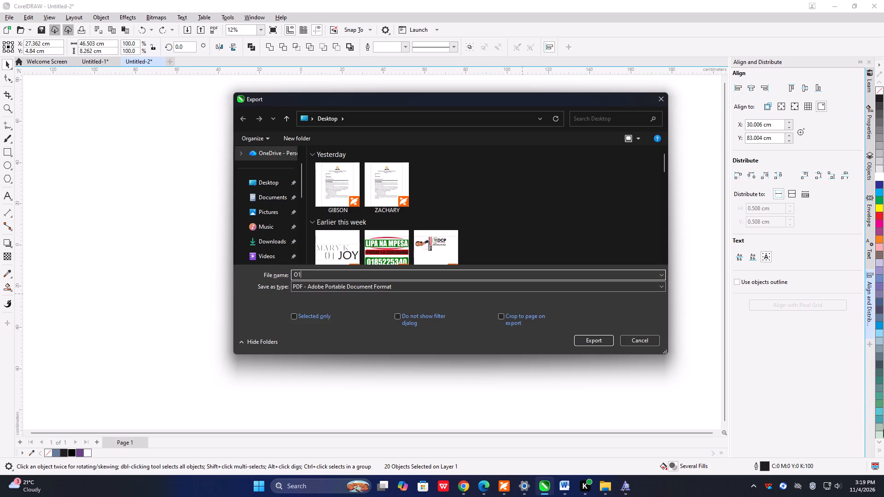
pyautogui.press('8')
pyautogui.click(600, 339)
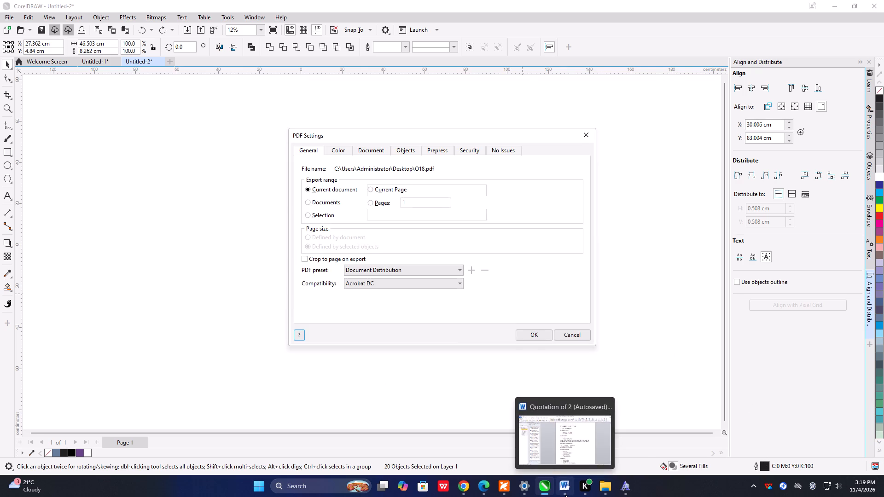
pyautogui.click(531, 331)
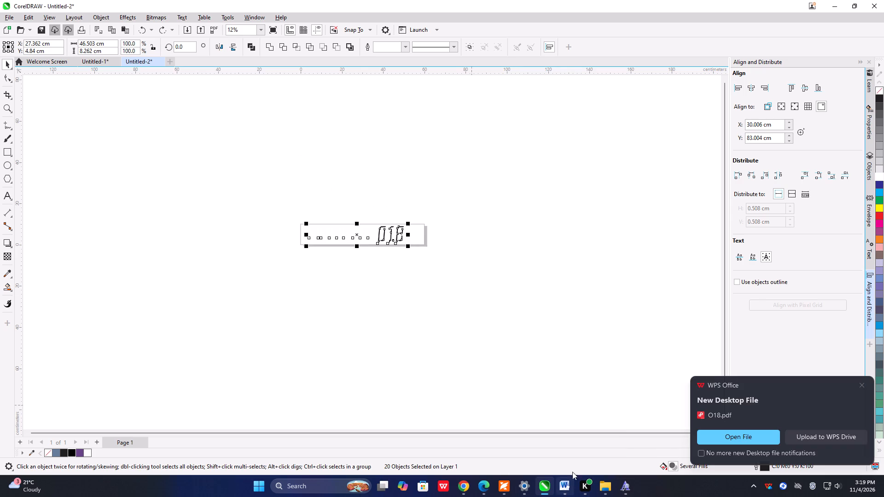
# Launch Adobe Photoshop 2020 and open O18.pdf from the Desktop, importing its page cropped to the bounding box at 300 pixels/inch.
pyautogui.click(311, 487)
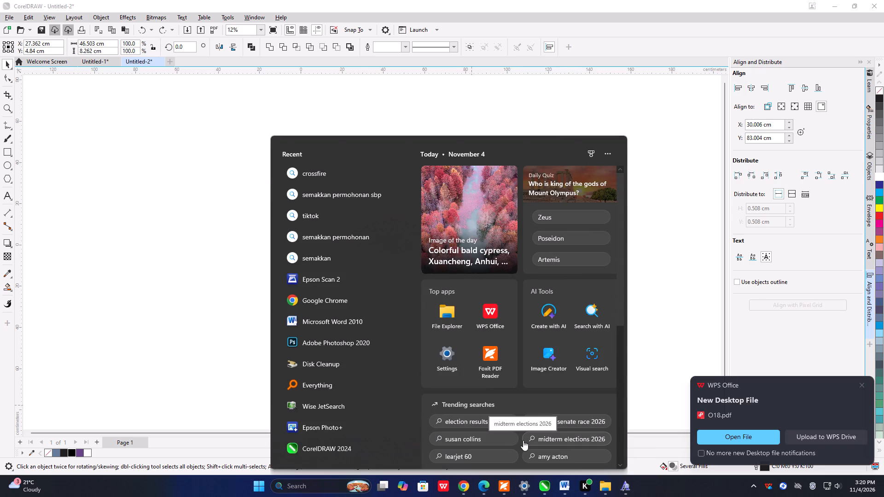
pyautogui.click(353, 342)
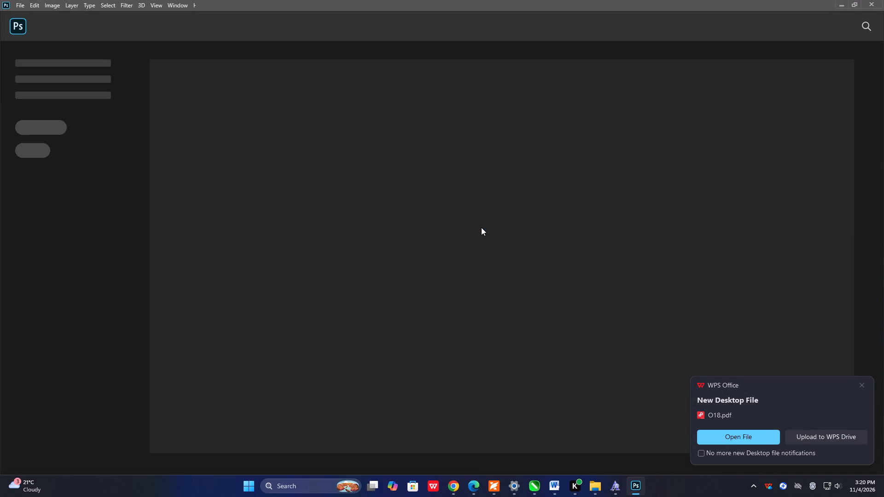
pyautogui.click(19, 5)
pyautogui.click(27, 26)
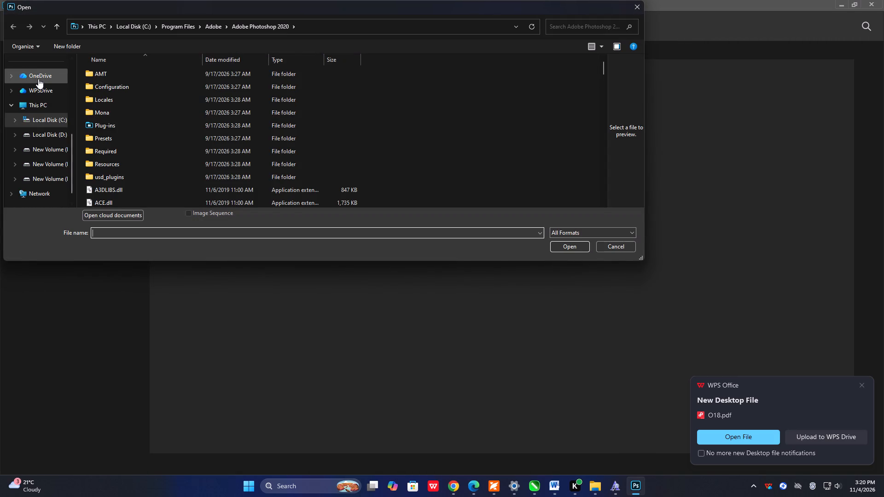
pyautogui.scroll(5, 38, 79)
pyautogui.click(40, 117)
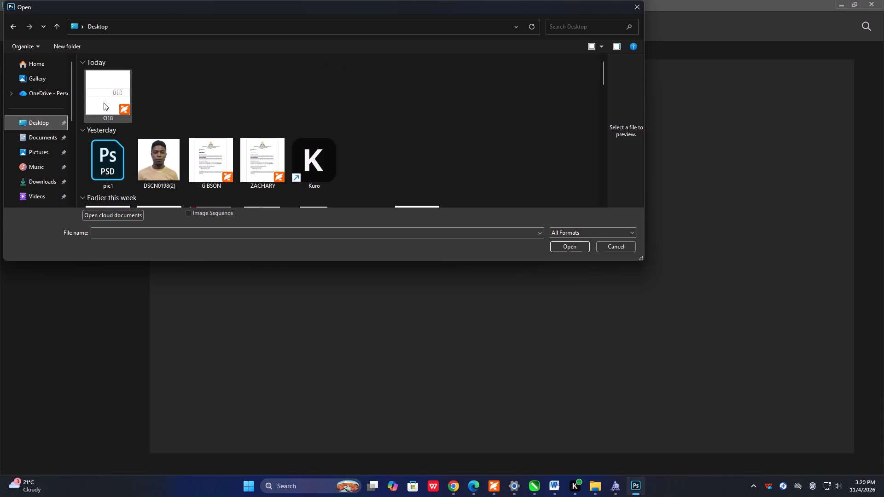
pyautogui.click(105, 98)
pyautogui.click(575, 247)
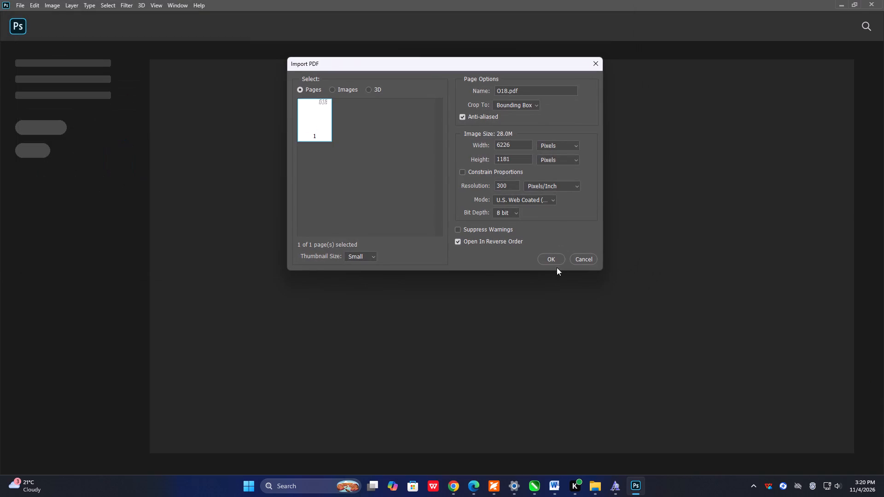
pyautogui.click(550, 259)
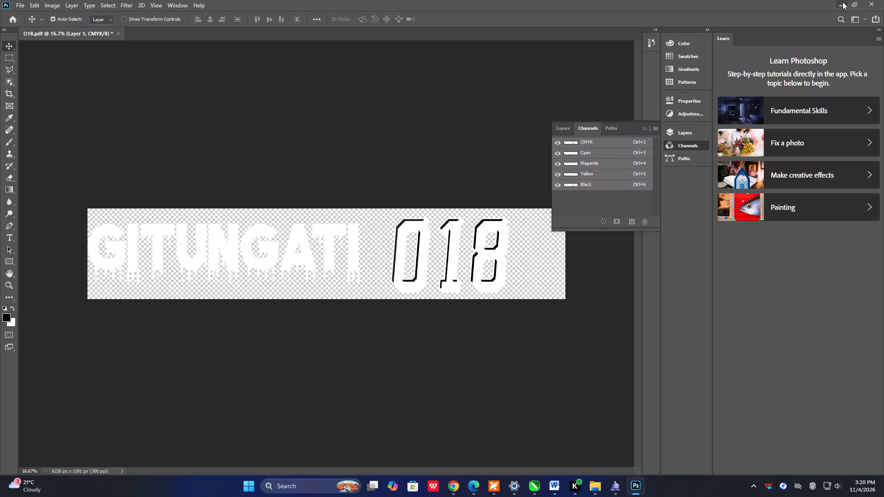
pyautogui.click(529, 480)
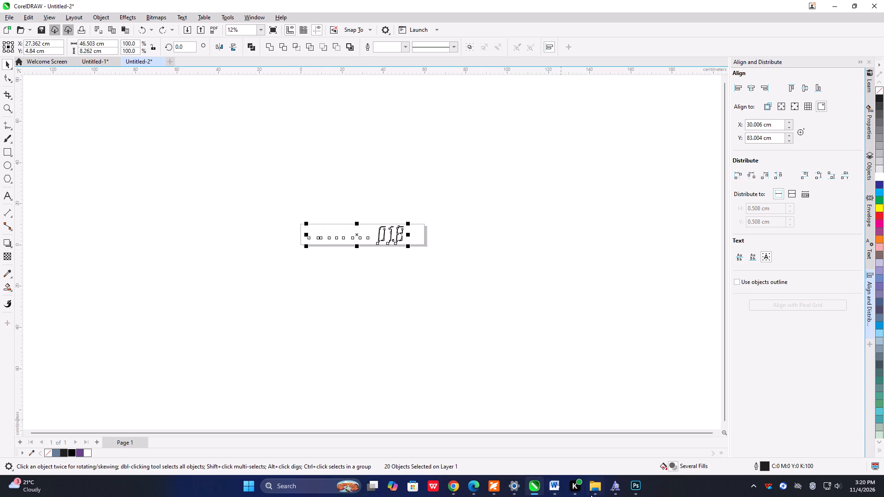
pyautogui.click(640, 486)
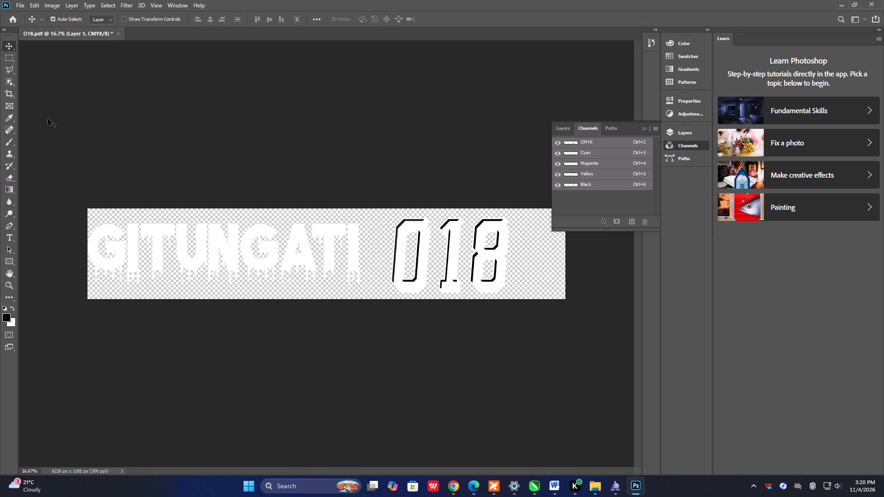
# Set the image's colour mode to CMYK Color.
pyautogui.click(52, 3)
pyautogui.click(68, 16)
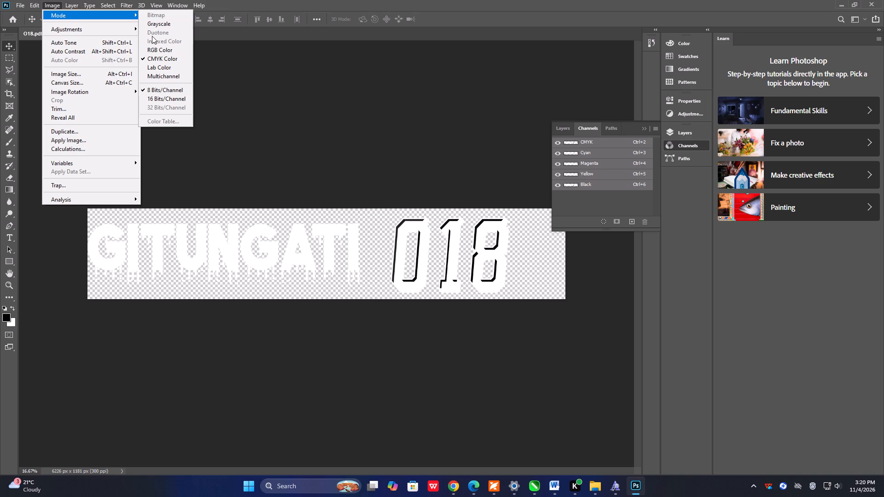
pyautogui.click(147, 55)
# Load the Layer 1 transparency as a selection and create a red spot channel with 100% solidity from it.
pyautogui.click(105, 6)
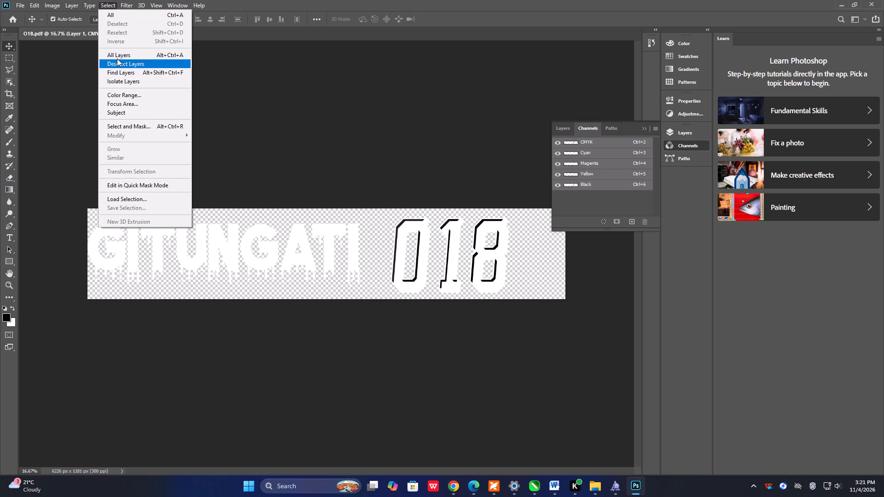
pyautogui.click(128, 200)
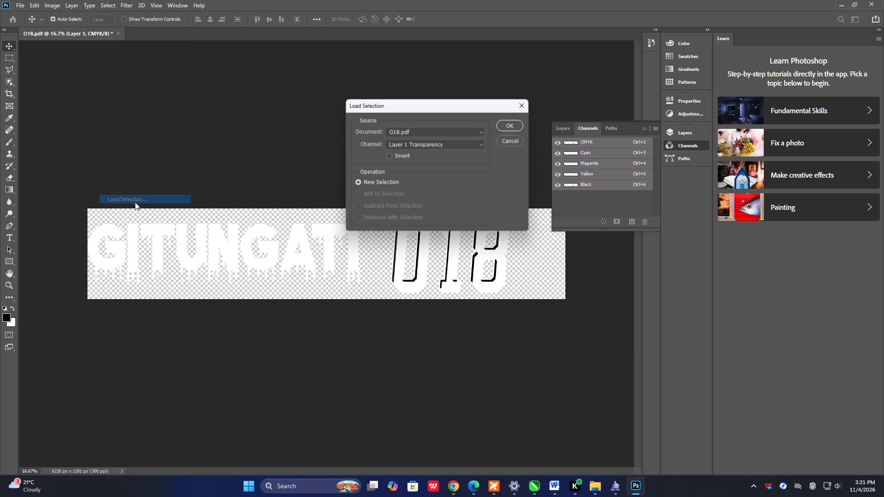
pyautogui.click(516, 125)
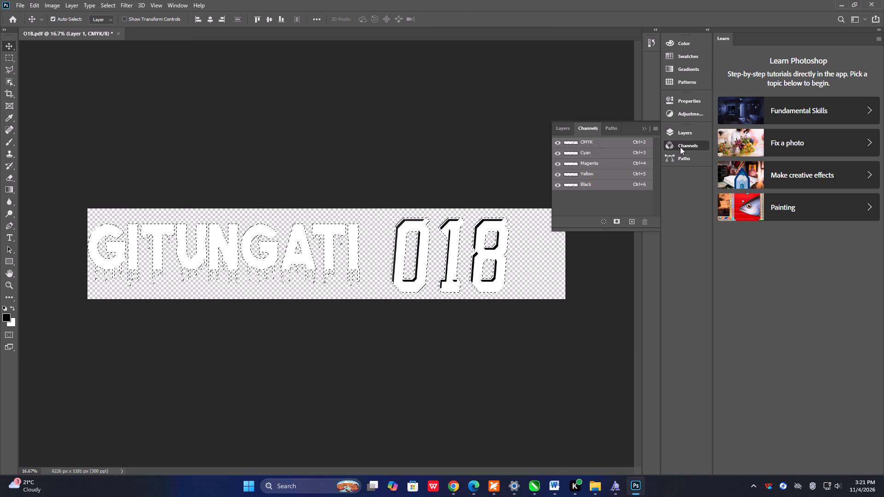
pyautogui.click(657, 129)
pyautogui.click(683, 163)
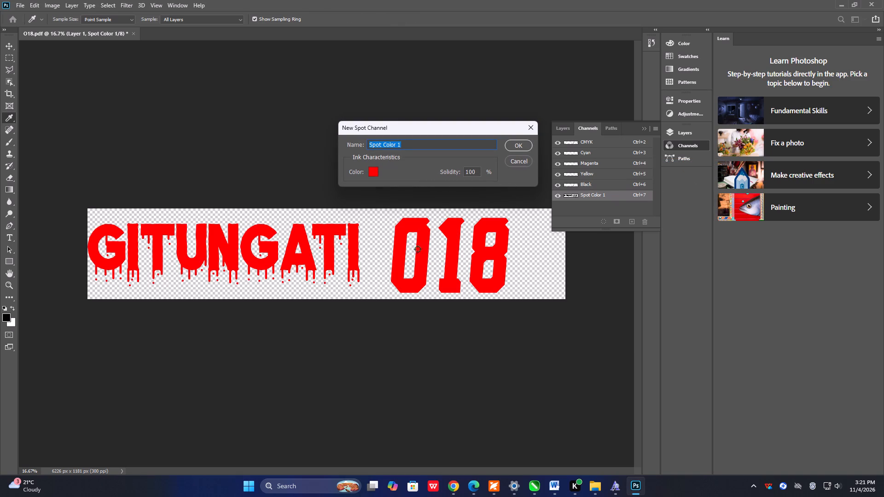
pyautogui.click(515, 146)
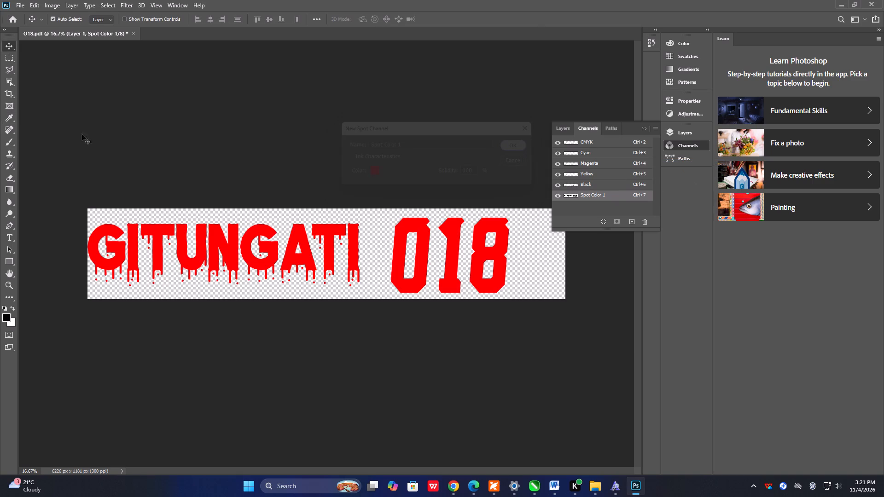
# Save the document as Photoshop file O18 on USB Drive (F:), keeping spot colours, layers and maximum compatibility.
pyautogui.click(22, 5)
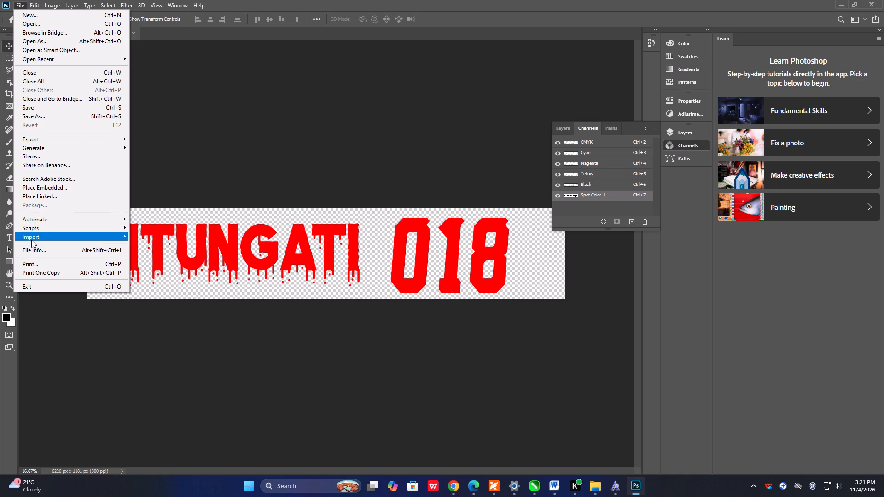
pyautogui.click(32, 114)
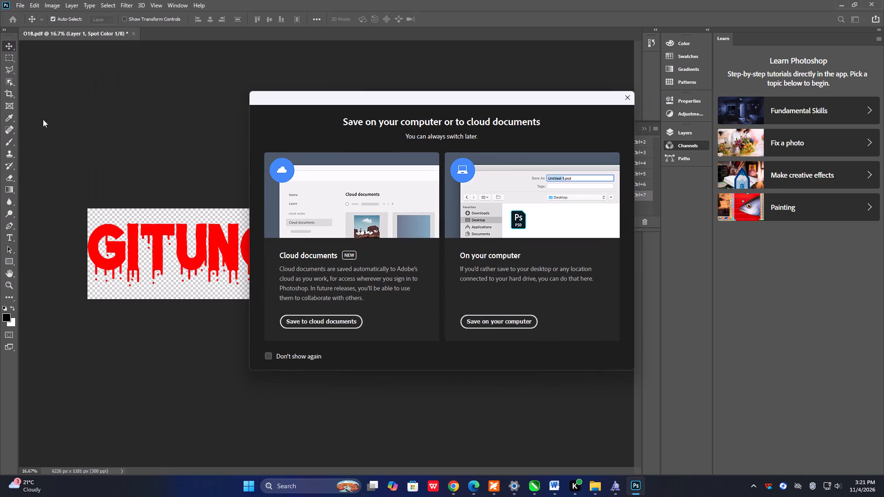
pyautogui.click(478, 324)
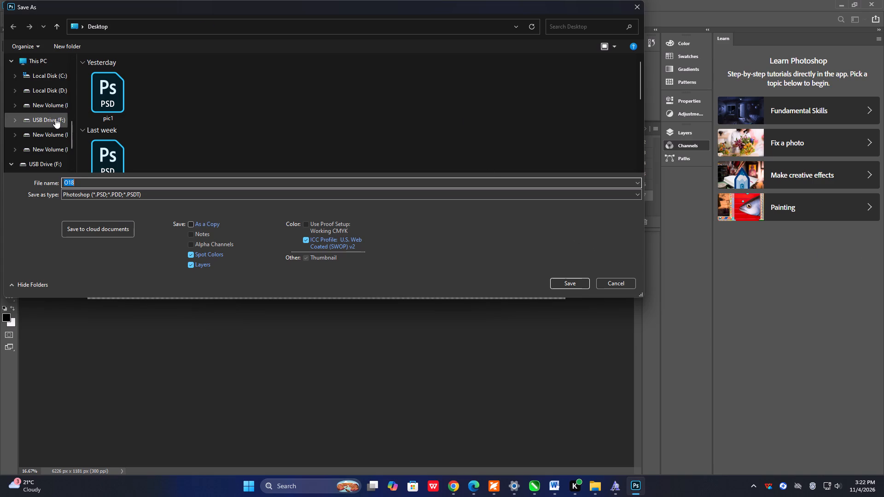
pyautogui.click(52, 161)
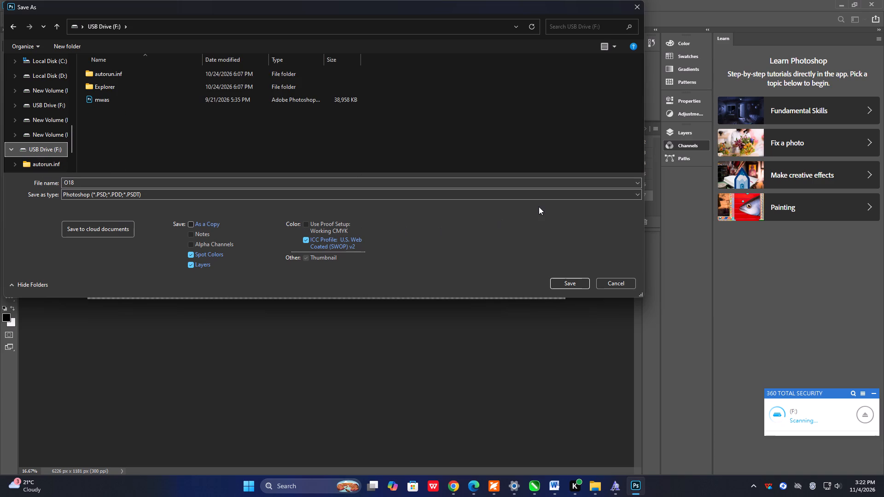
pyautogui.click(573, 283)
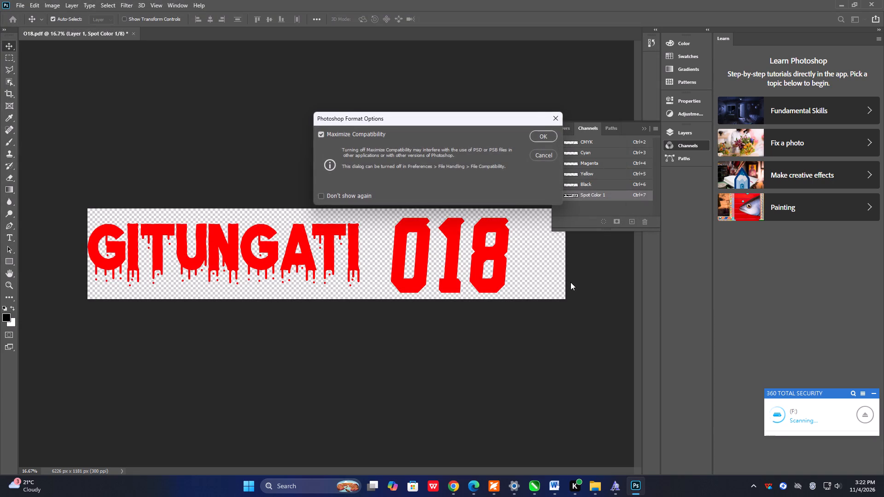
pyautogui.click(537, 133)
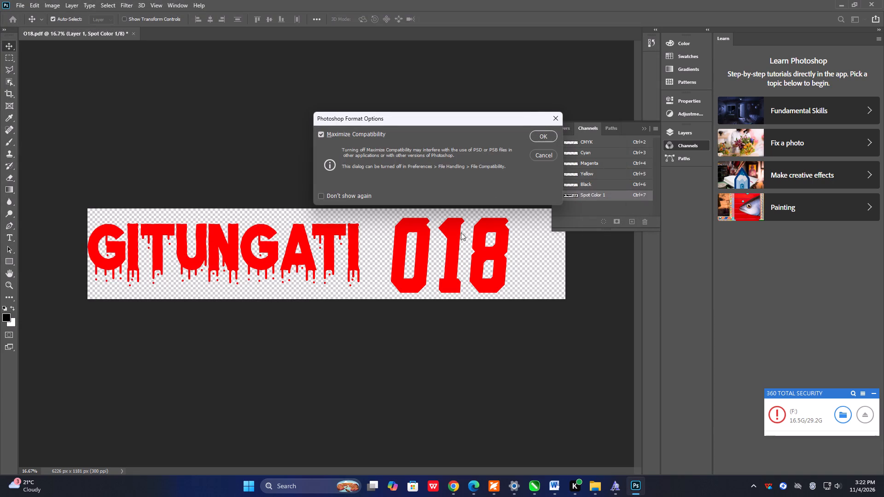
pyautogui.click(543, 133)
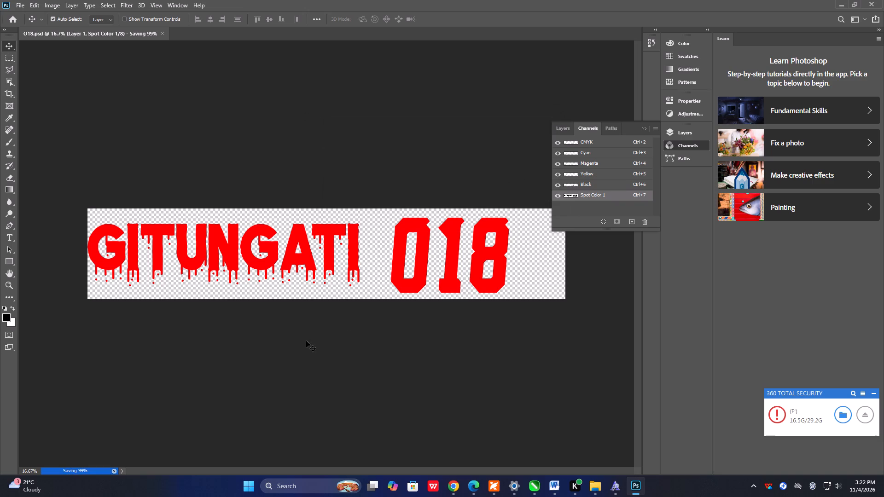